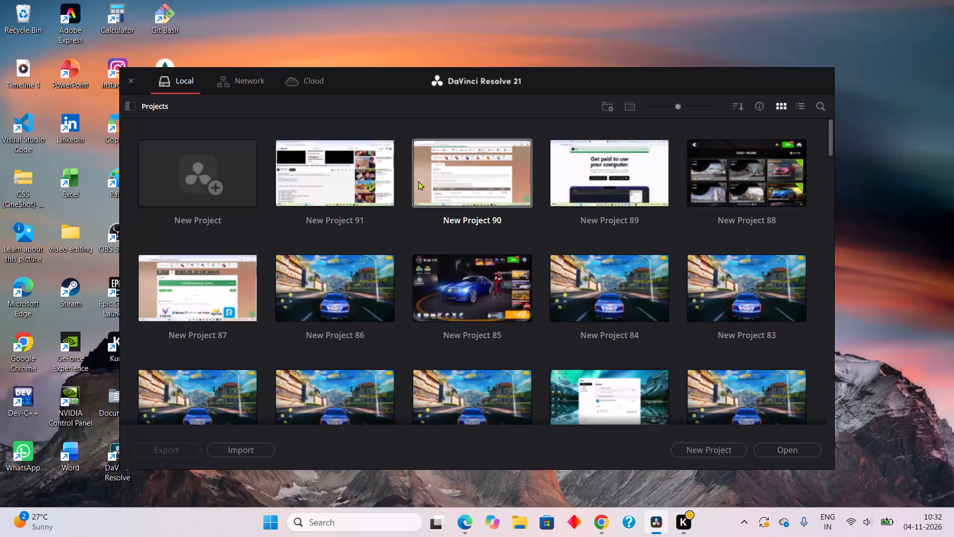
Create a new blank project in the local project library, keeping the suggested project name.
{"action": "double_click", "coordinate": [217, 192]}
{"action": "left_click", "coordinate": [605, 311]}
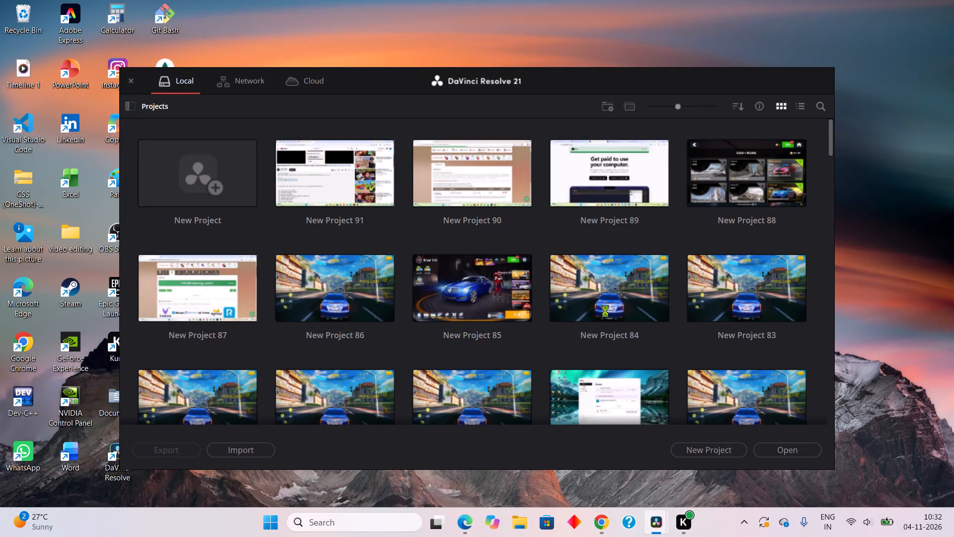
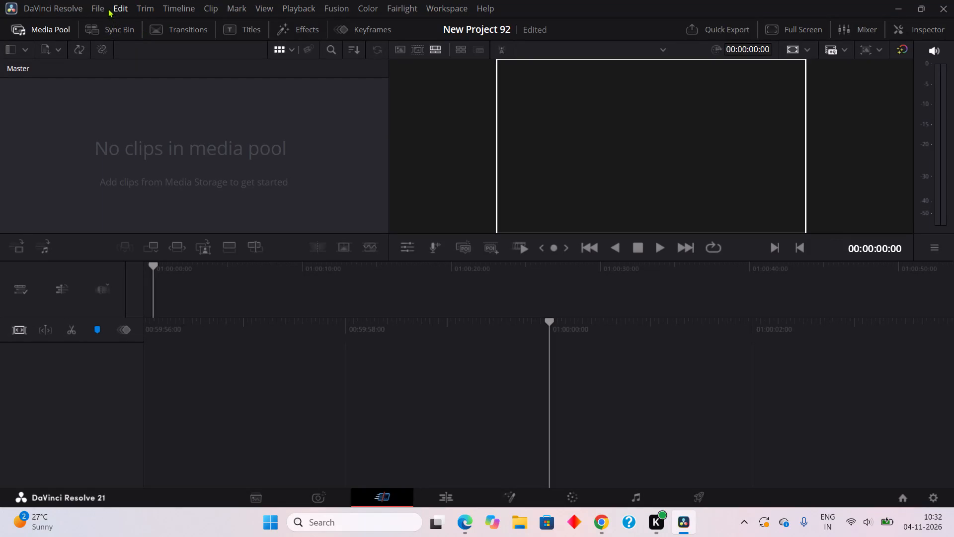
{"action": "double_click", "coordinate": [96, 11]}
{"action": "double_click", "coordinate": [93, 5]}
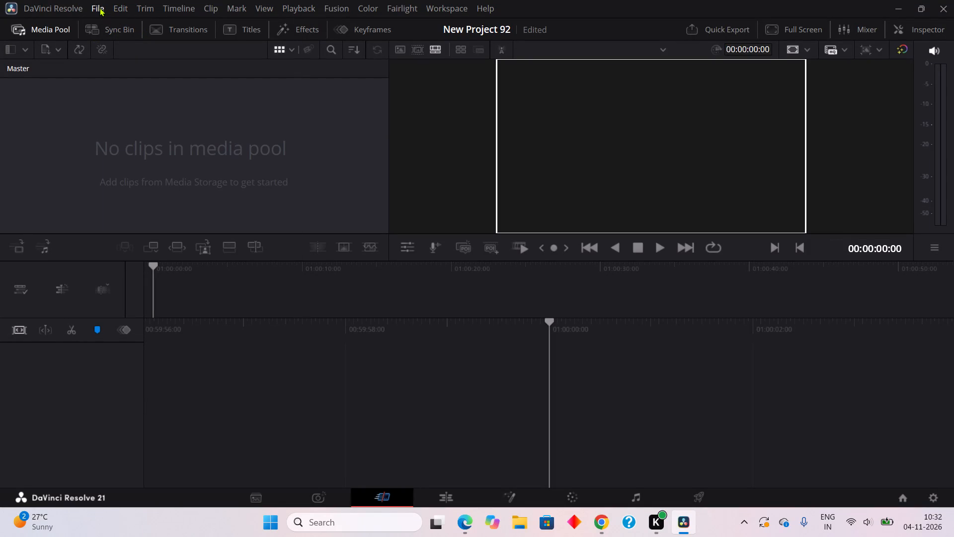
{"action": "left_click", "coordinate": [93, 3]}
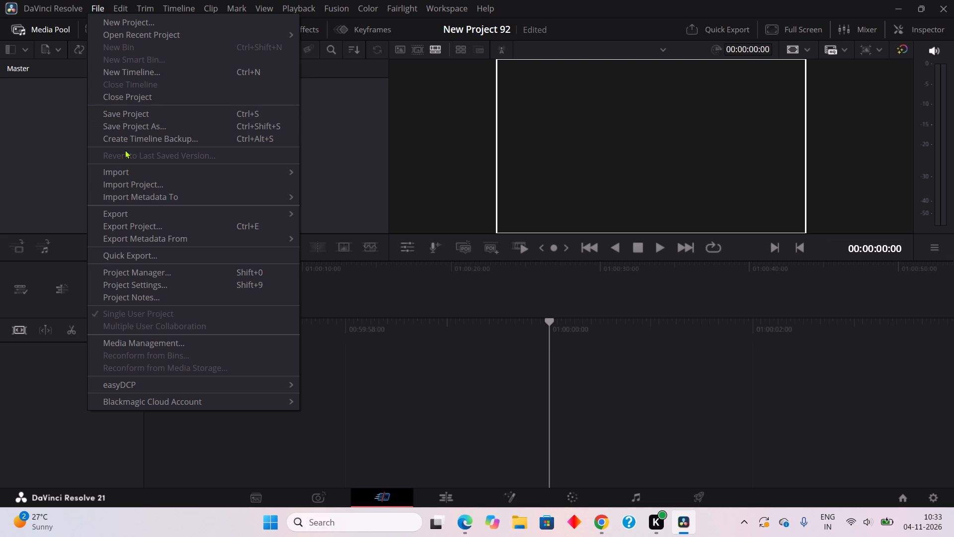
{"action": "left_click", "coordinate": [141, 171]}
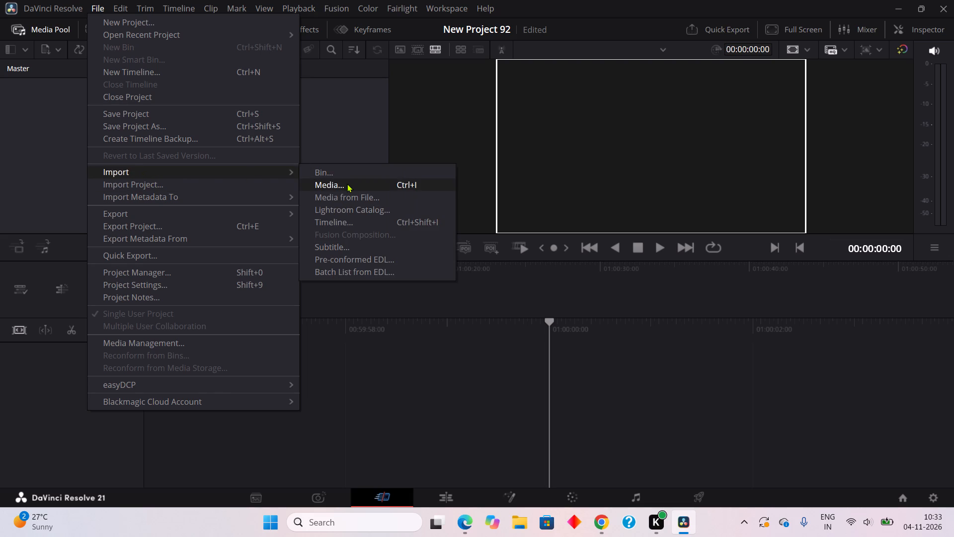
{"action": "left_click", "coordinate": [347, 183]}
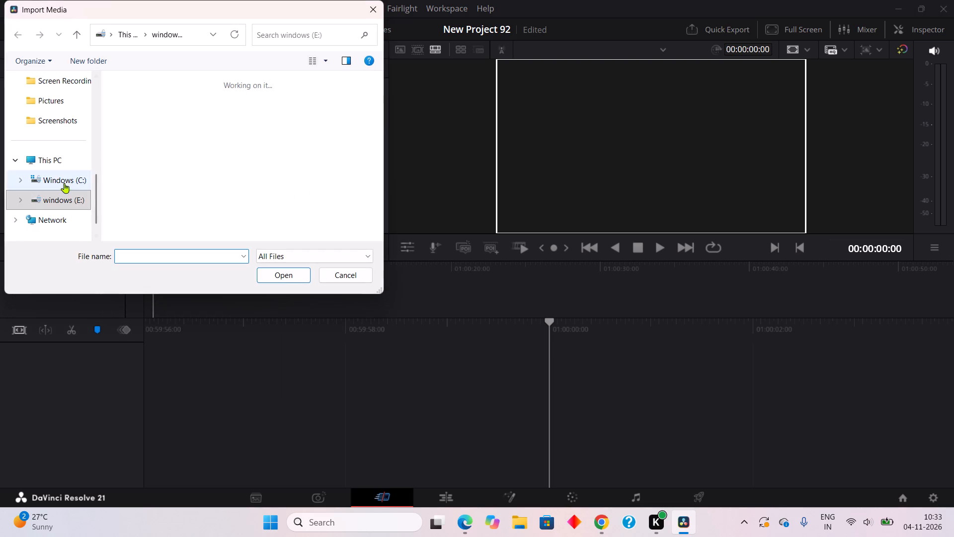
{"action": "left_click", "coordinate": [280, 205]}
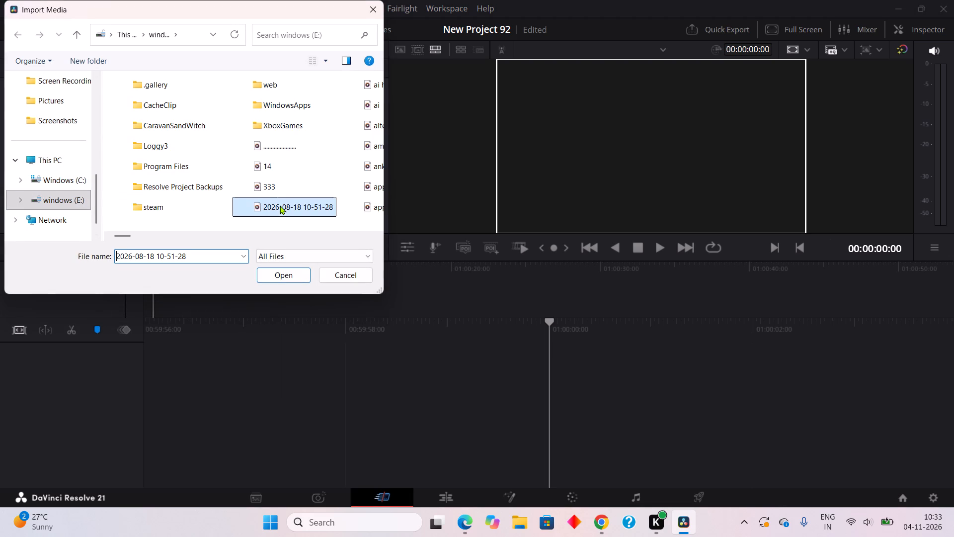
{"action": "left_click", "coordinate": [276, 274]}
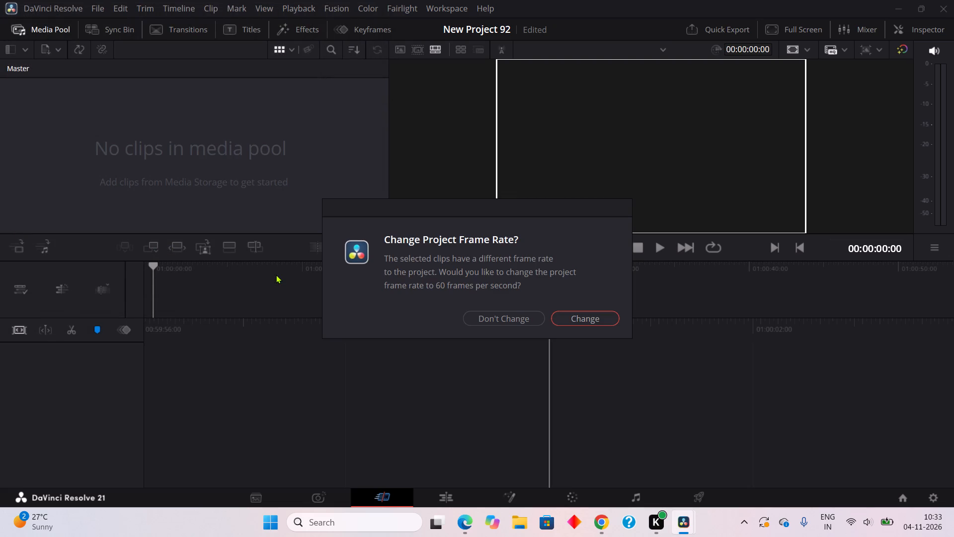
{"action": "left_click", "coordinate": [481, 318]}
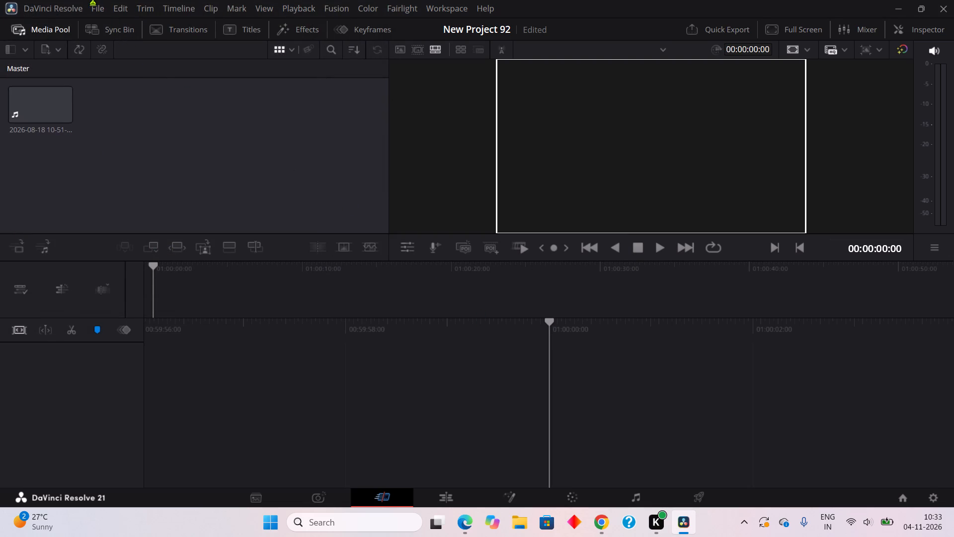
Import the audio file pending from drive E: into the media pool.
{"action": "left_click", "coordinate": [101, 6]}
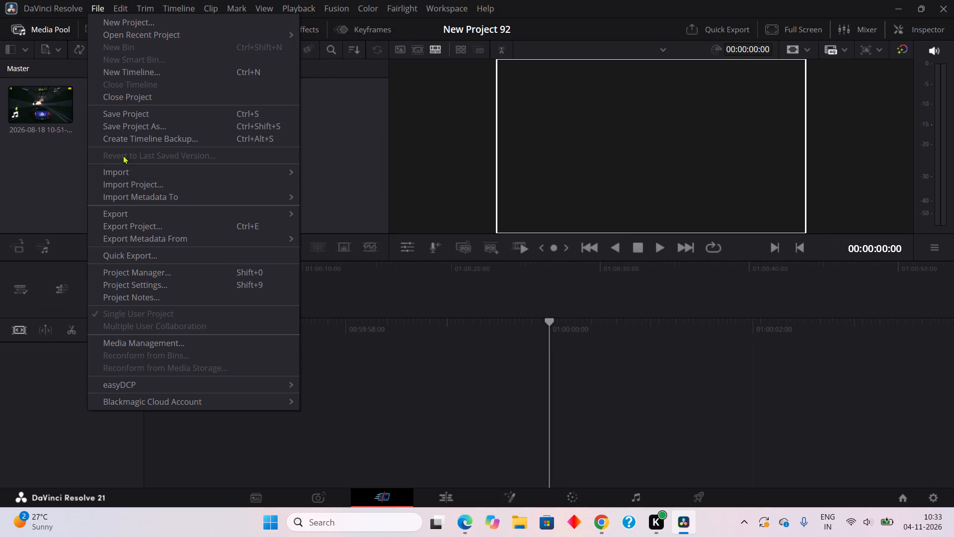
{"action": "left_click", "coordinate": [121, 169]}
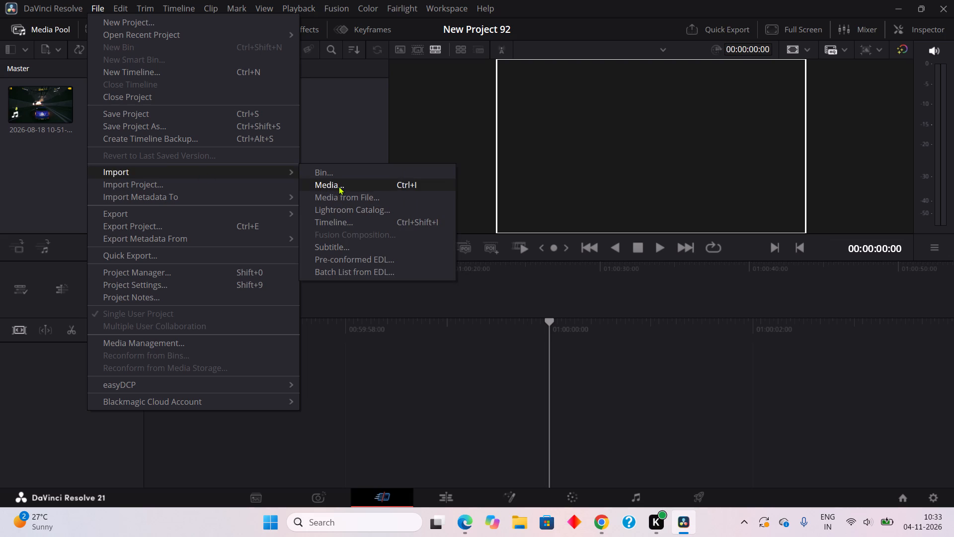
{"action": "left_click", "coordinate": [339, 186]}
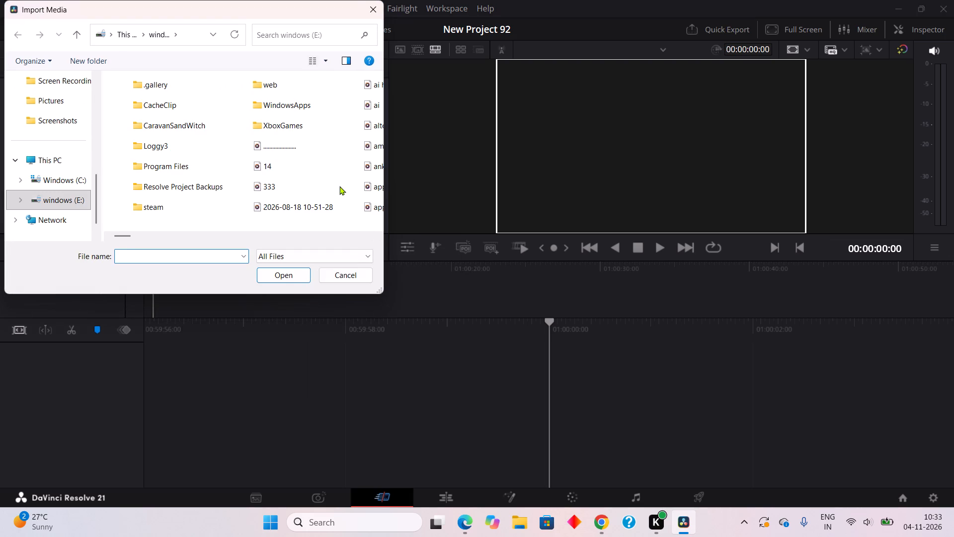
{"action": "scroll", "coordinate": [339, 186], "scroll_direction": "down", "scroll_amount": 2}
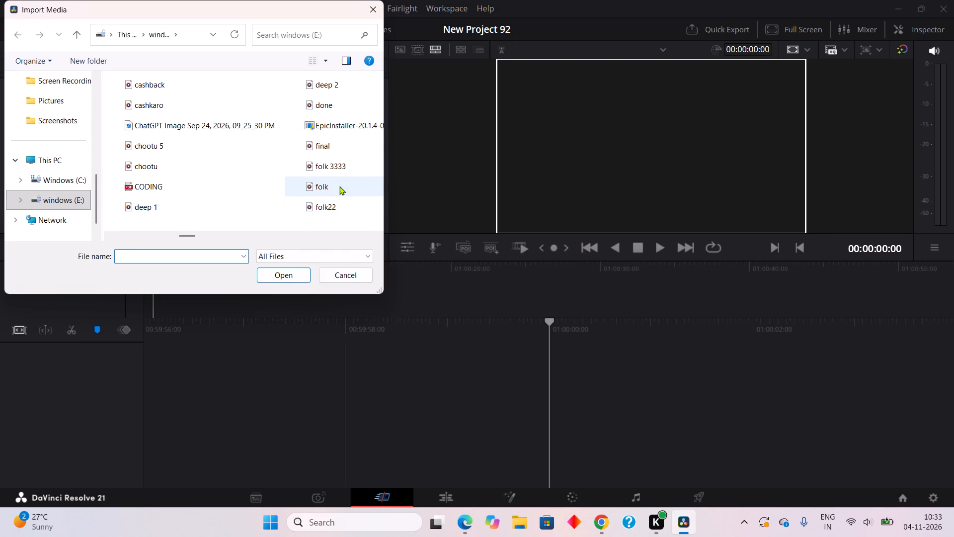
{"action": "scroll", "coordinate": [339, 186], "scroll_direction": "down", "scroll_amount": 2}
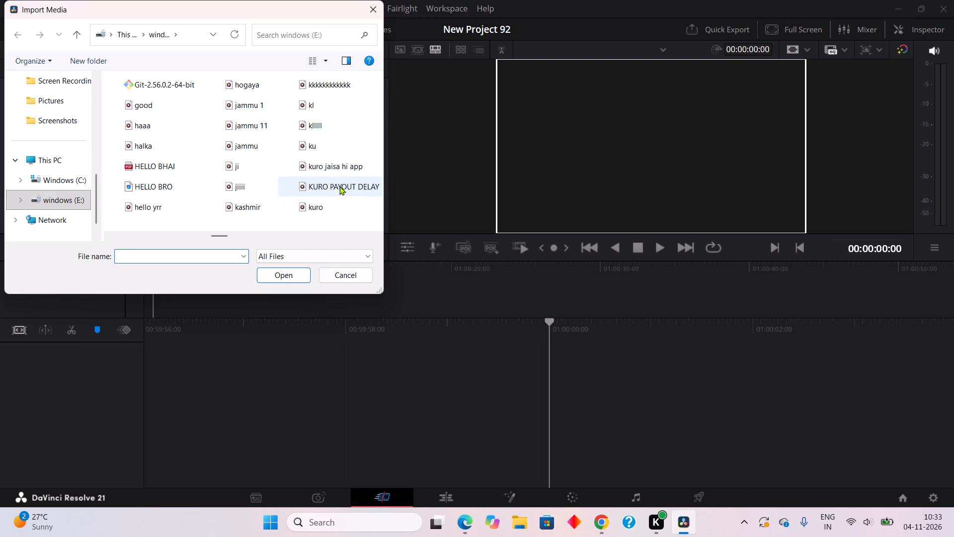
{"action": "scroll", "coordinate": [339, 186], "scroll_direction": "down", "scroll_amount": 4}
{"action": "scroll", "coordinate": [257, 147], "scroll_direction": "up", "scroll_amount": 1}
{"action": "scroll", "coordinate": [257, 147], "scroll_direction": "down", "scroll_amount": 1}
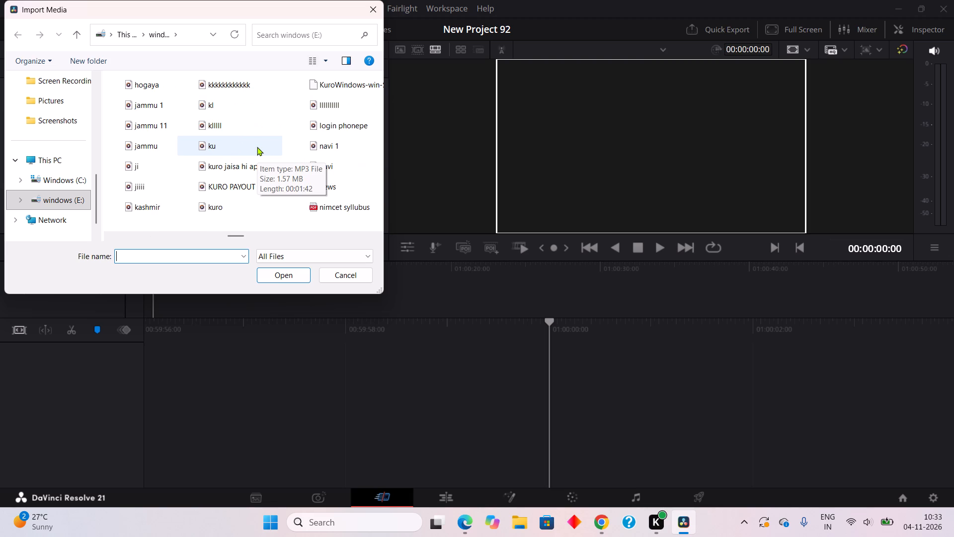
{"action": "scroll", "coordinate": [257, 147], "scroll_direction": "down", "scroll_amount": 1}
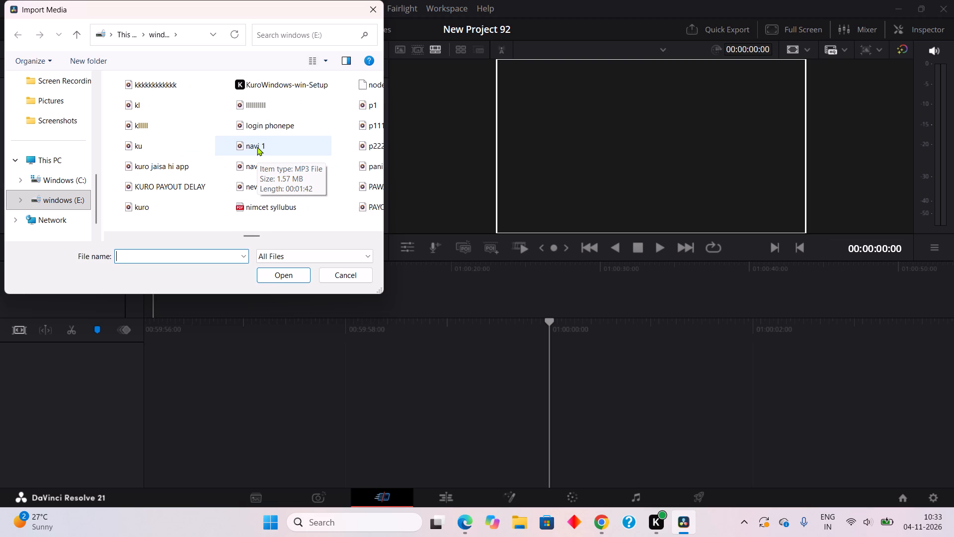
{"action": "scroll", "coordinate": [257, 147], "scroll_direction": "down", "scroll_amount": 2}
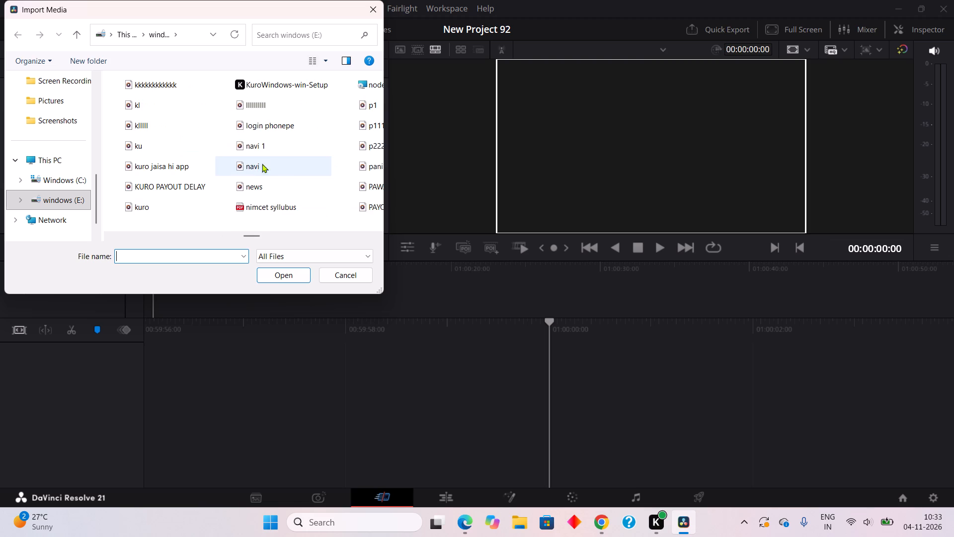
{"action": "scroll", "coordinate": [330, 175], "scroll_direction": "down", "scroll_amount": 1}
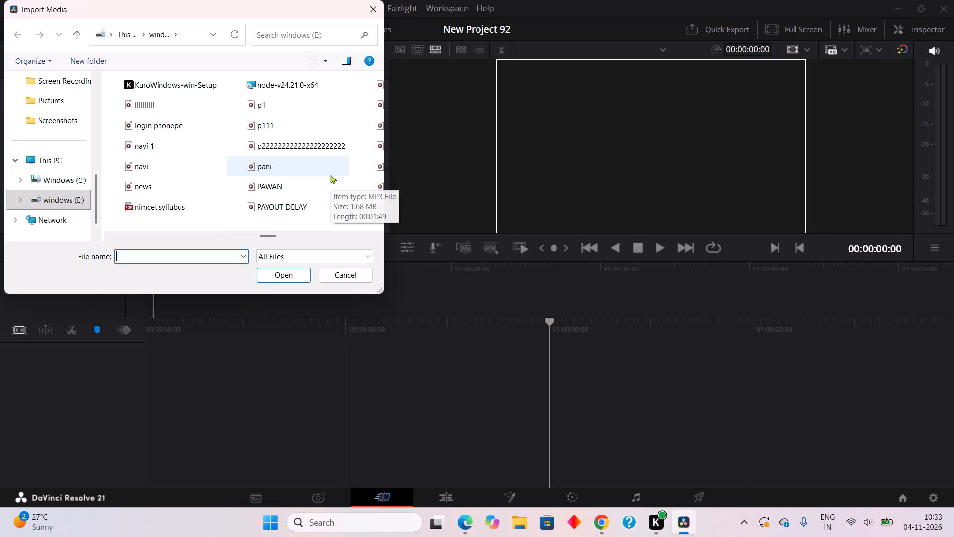
{"action": "scroll", "coordinate": [330, 175], "scroll_direction": "down", "scroll_amount": 4}
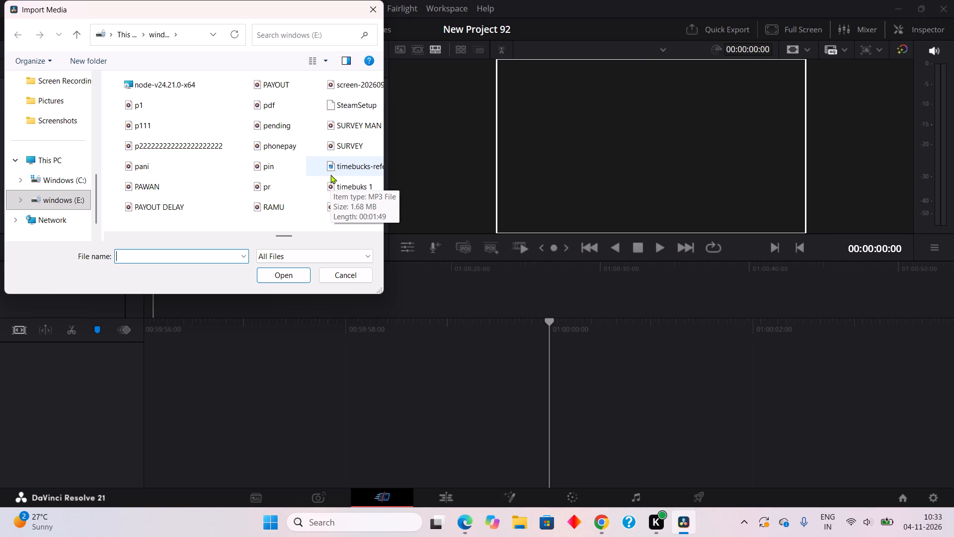
{"action": "left_click", "coordinate": [278, 132]}
{"action": "left_click", "coordinate": [285, 277]}
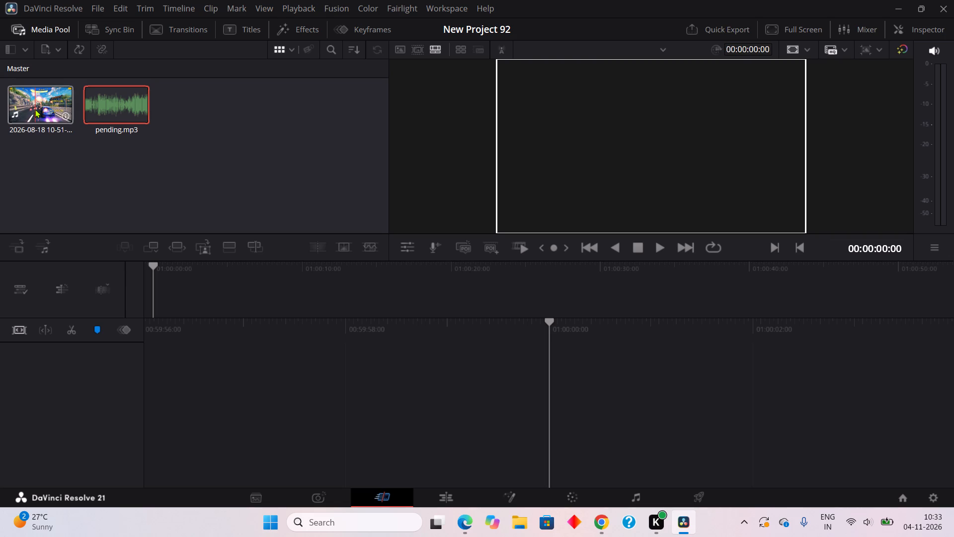
{"action": "left_click", "coordinate": [442, 495]}
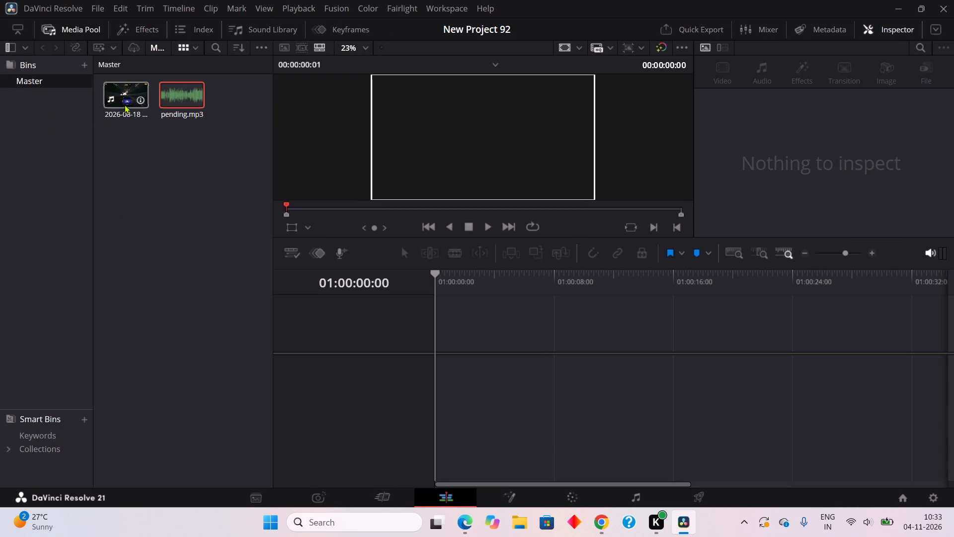
{"action": "left_click_drag", "start_coordinate": [124, 104], "coordinate": [484, 320]}
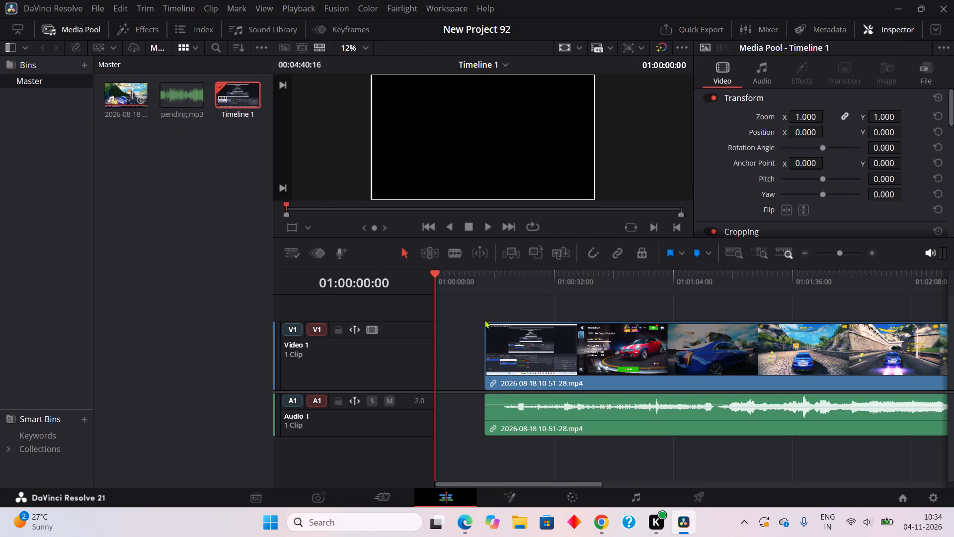
{"action": "left_click_drag", "start_coordinate": [516, 339], "coordinate": [449, 341]}
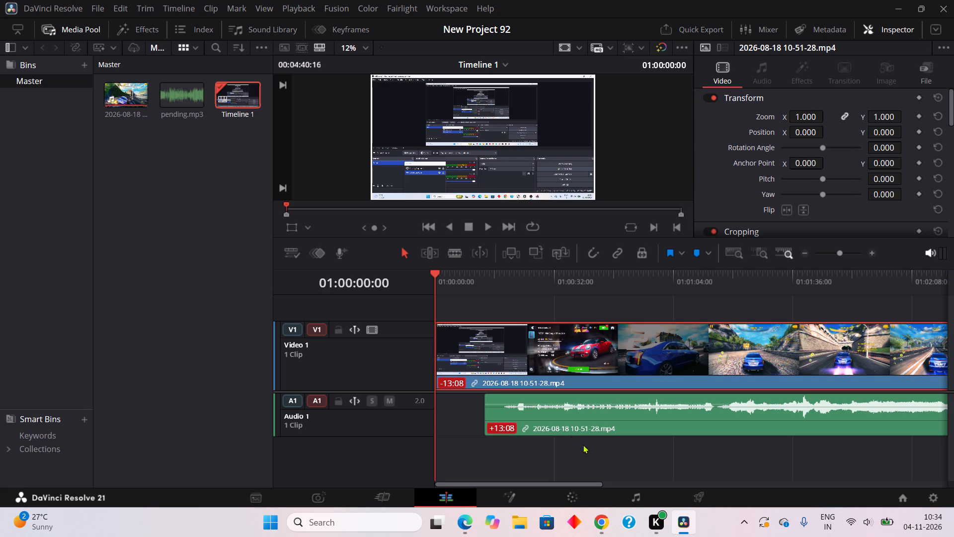
Cut the video's original audio clip out of the Audio 1 track.
{"action": "right_click", "coordinate": [554, 410]}
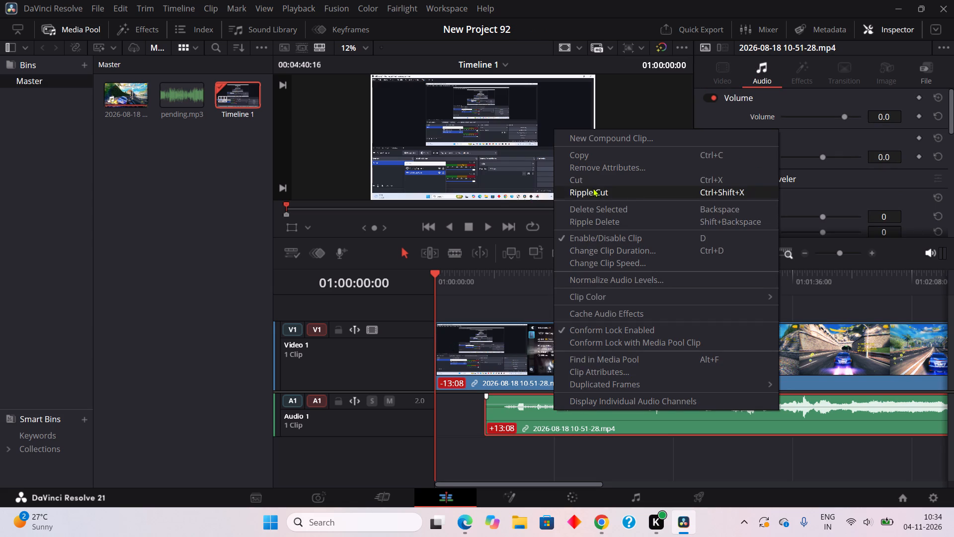
{"action": "left_click", "coordinate": [586, 179]}
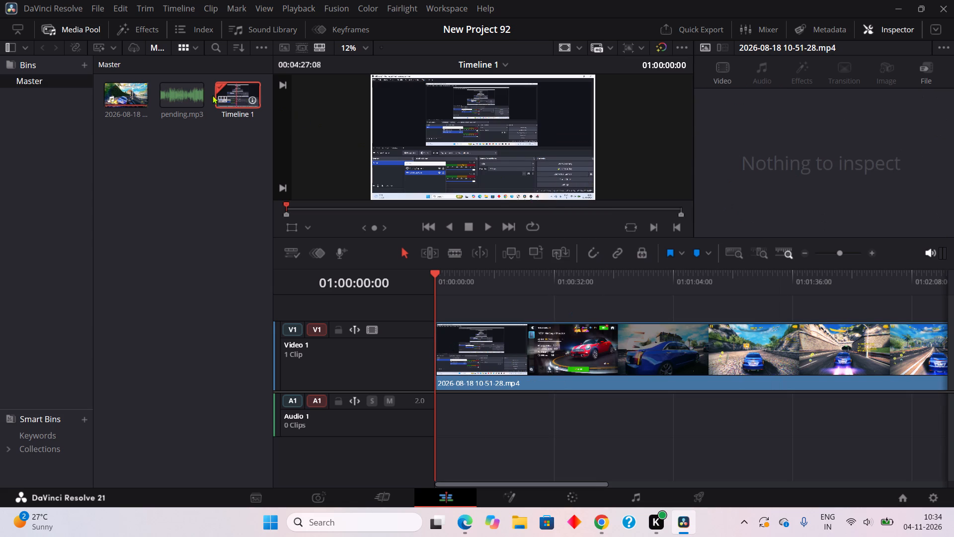
Place pending.mp3 on the Audio 1 track, aligned with the start of the timeline at 01:00:00:00.
{"action": "left_click_drag", "start_coordinate": [176, 97], "coordinate": [473, 444]}
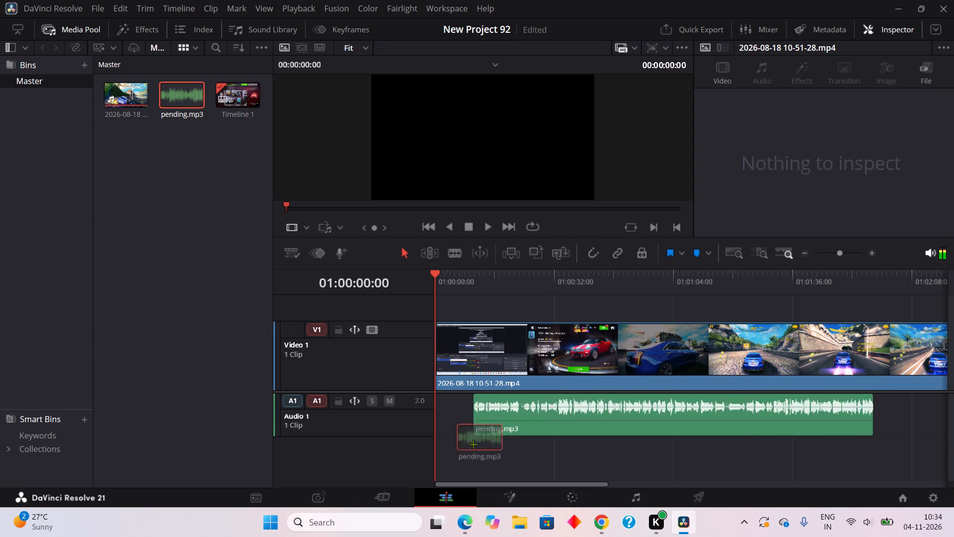
{"action": "left_click_drag", "start_coordinate": [473, 444], "coordinate": [424, 394]}
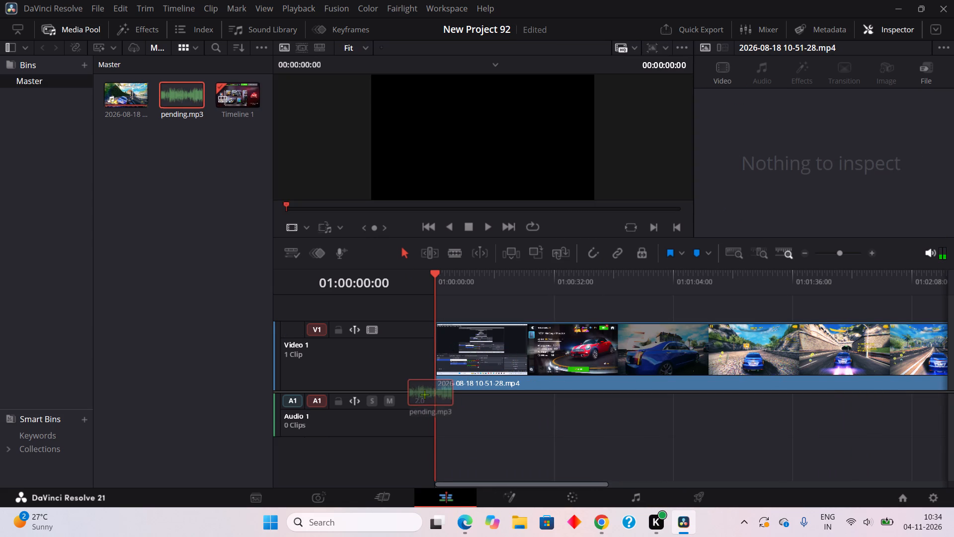
{"action": "left_click_drag", "start_coordinate": [424, 394], "coordinate": [424, 404]}
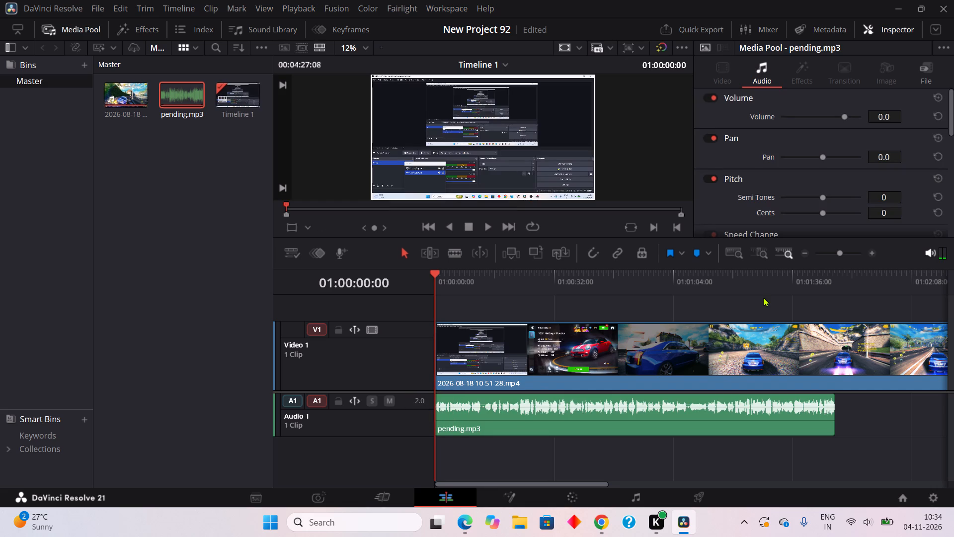
Blade pending.mp3 at about 01:00:00:01 and 01:00:00:02, and Ripple Cut both slivers at the start of the timeline.
{"action": "left_click", "coordinate": [873, 250]}
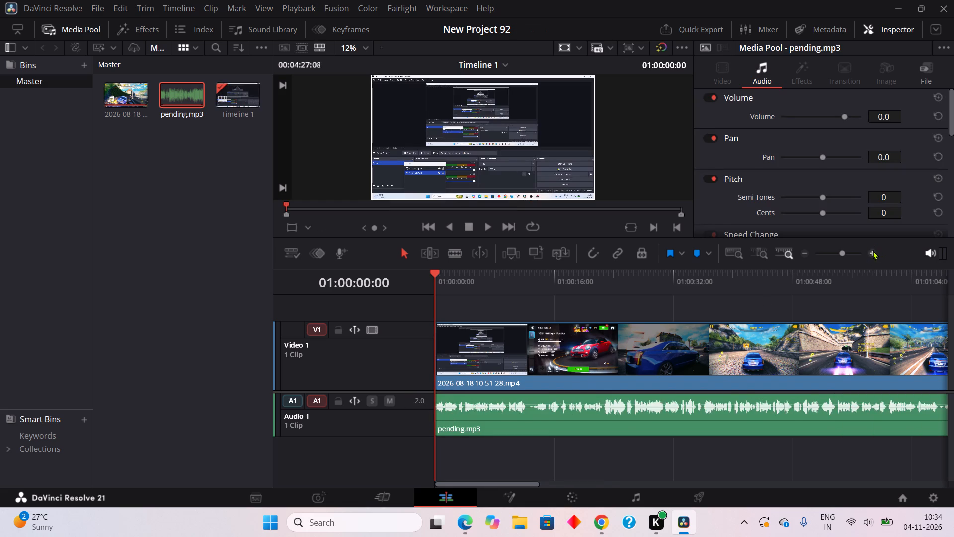
{"action": "left_click", "coordinate": [873, 250]}
{"action": "left_click", "coordinate": [896, 30]}
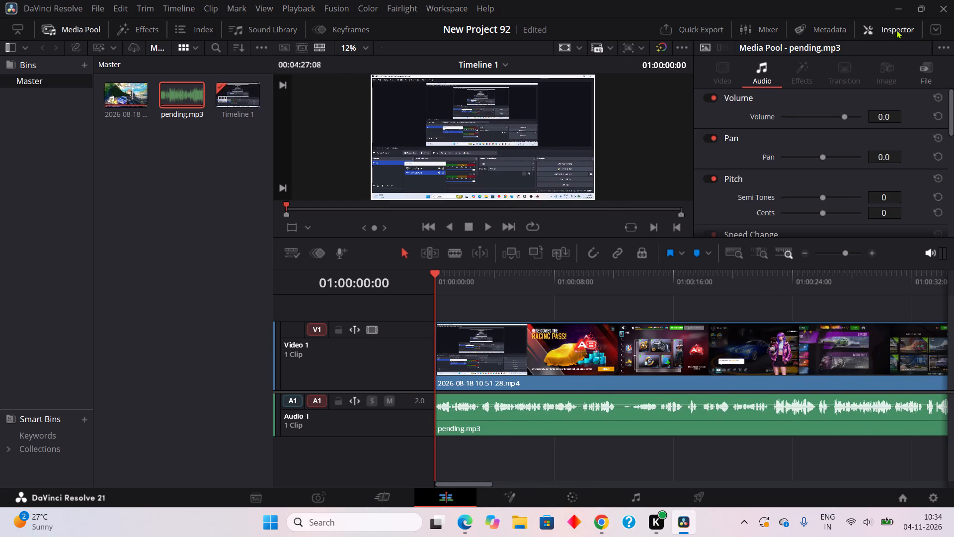
{"action": "left_click", "coordinate": [873, 253]}
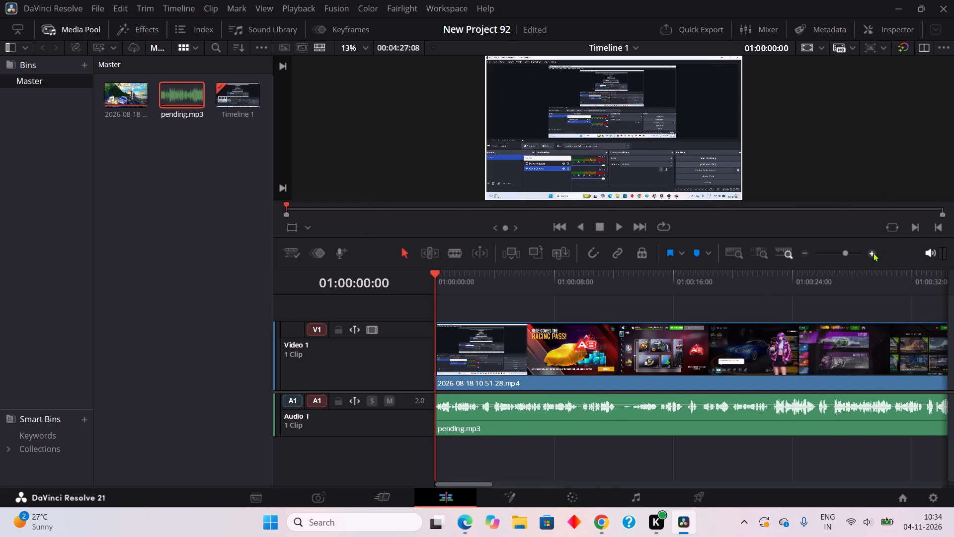
{"action": "left_click", "coordinate": [873, 253]}
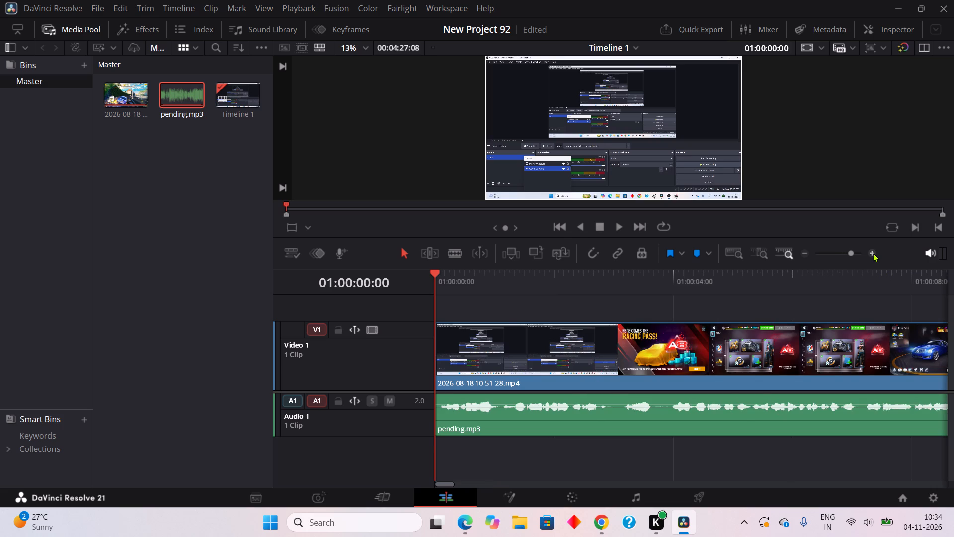
{"action": "left_click", "coordinate": [458, 256]}
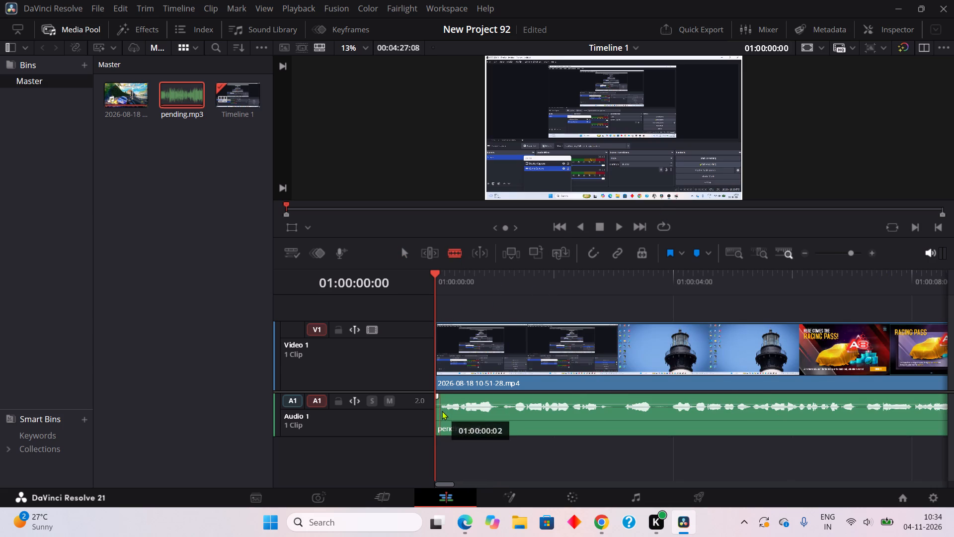
{"action": "left_click", "coordinate": [442, 411]}
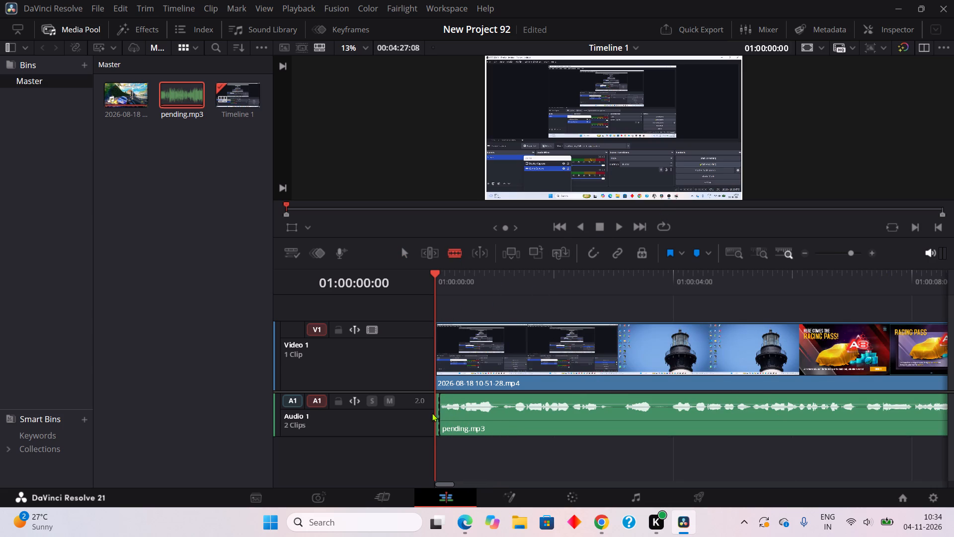
{"action": "left_click", "coordinate": [438, 417]}
{"action": "right_click", "coordinate": [438, 417]}
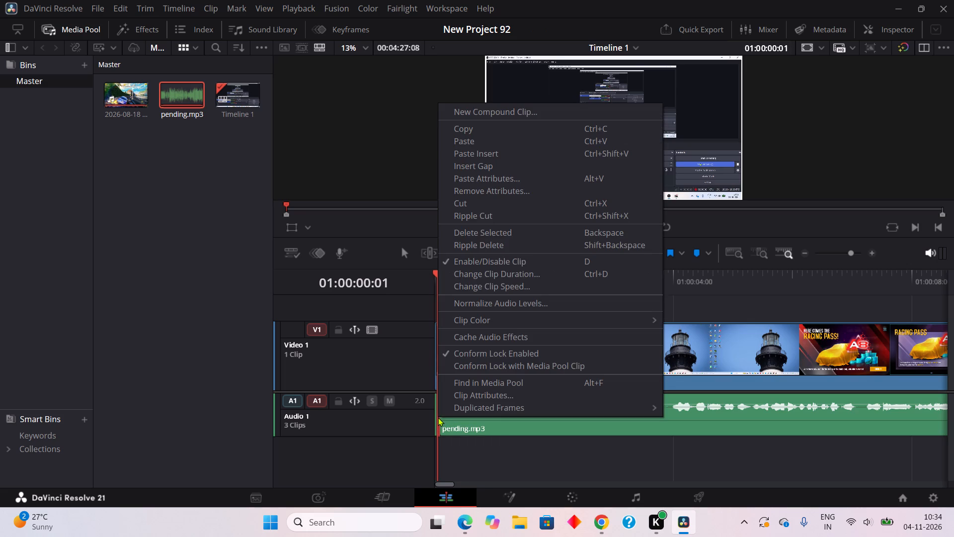
{"action": "left_click", "coordinate": [468, 209]}
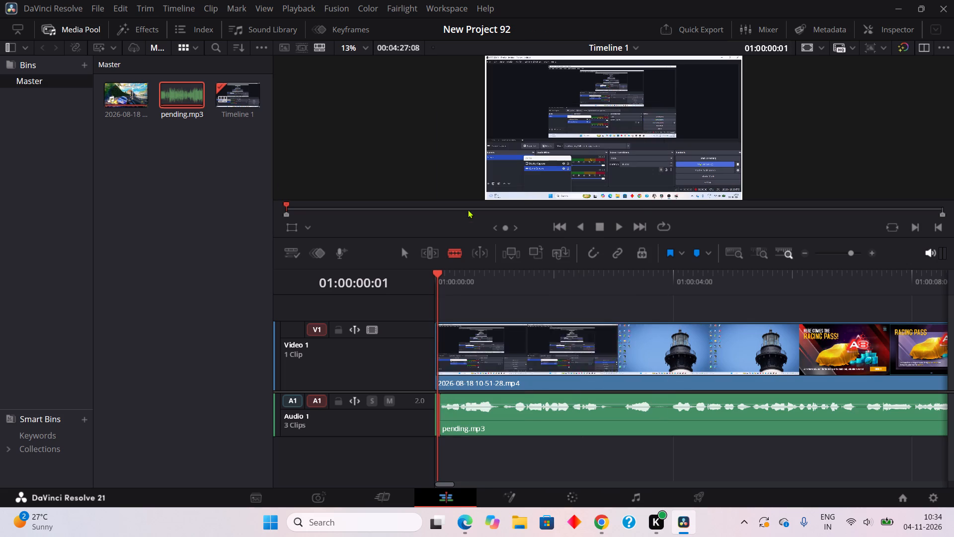
{"action": "right_click", "coordinate": [433, 412]}
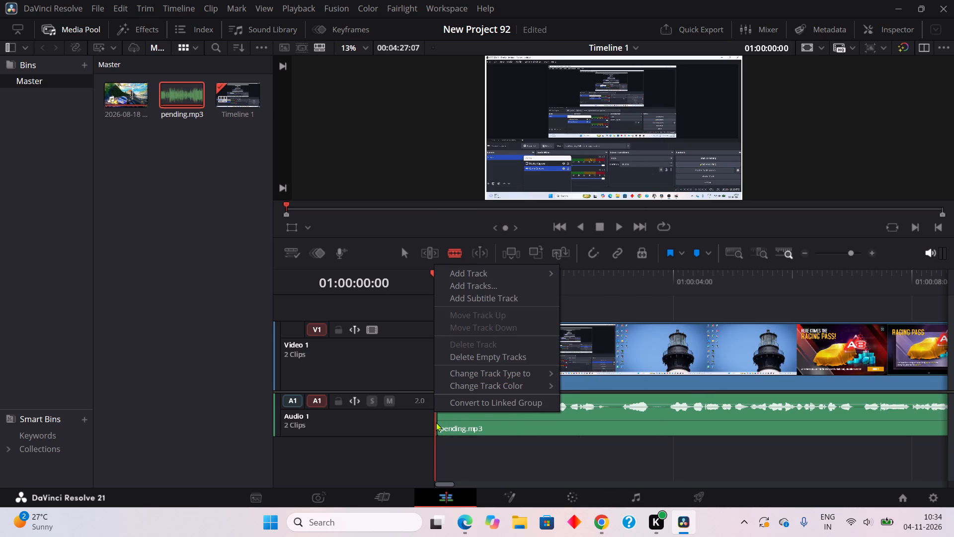
{"action": "left_click", "coordinate": [436, 422]}
{"action": "right_click", "coordinate": [436, 422]}
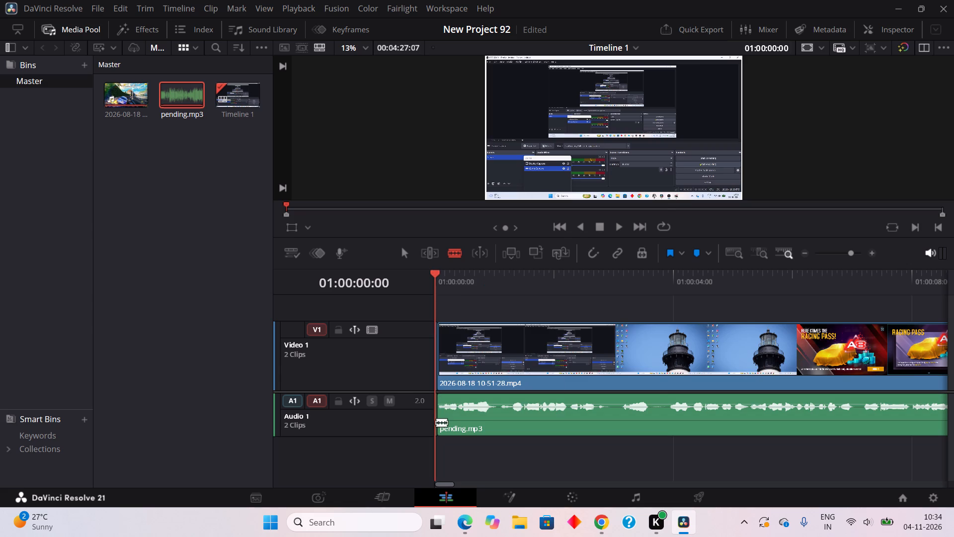
{"action": "left_click", "coordinate": [493, 226]}
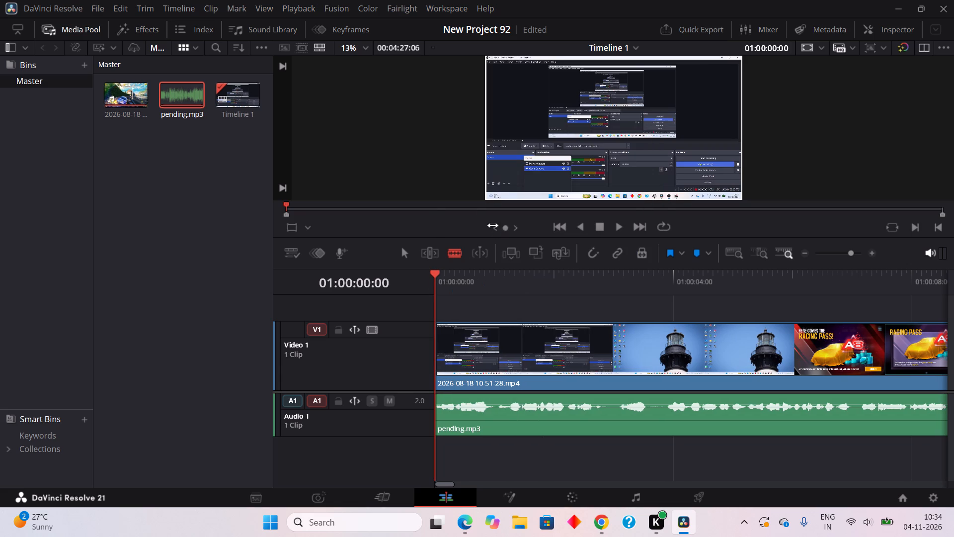
Blade both sides of the short pause in pending.mp3 around 01:00:01:00 and Ripple Cut that piece.
{"action": "left_click", "coordinate": [492, 423]}
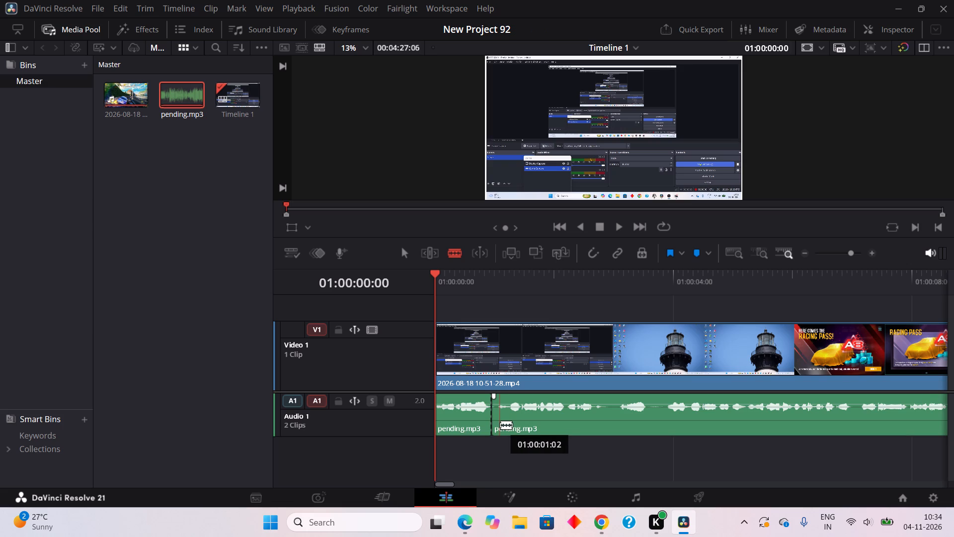
{"action": "left_click", "coordinate": [500, 425]}
{"action": "right_click", "coordinate": [496, 421]}
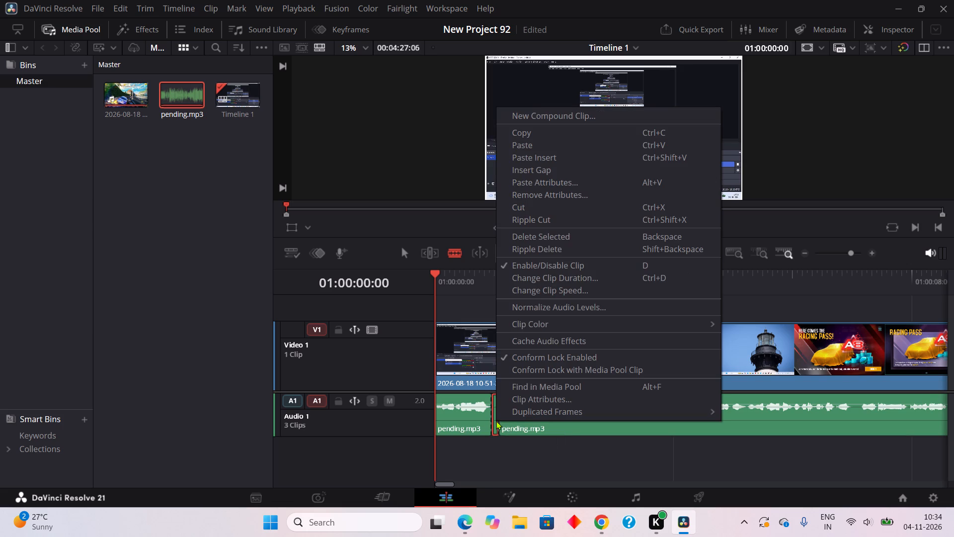
{"action": "left_click", "coordinate": [541, 221]}
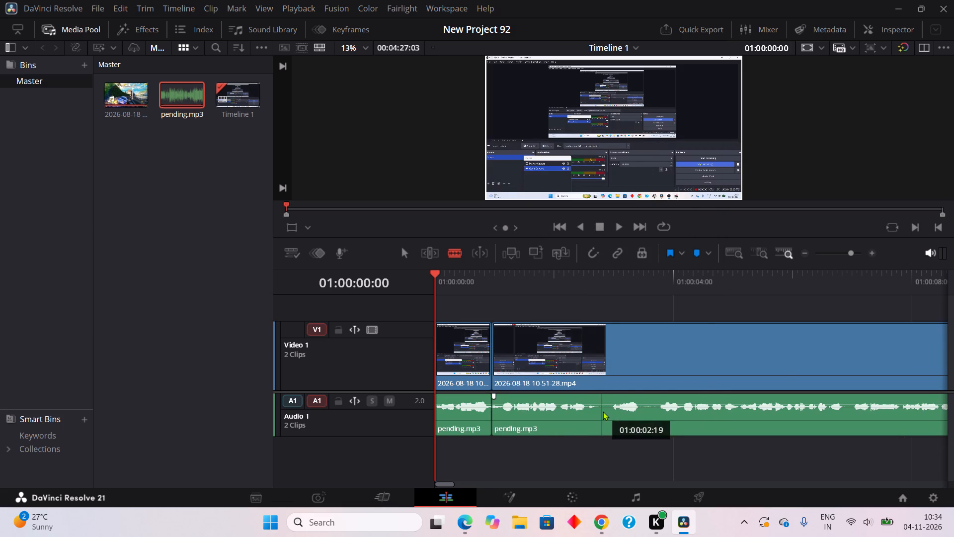
Blade both sides of the pause in pending.mp3 around 01:00:02:19 and Ripple Cut that piece.
{"action": "left_click", "coordinate": [597, 414]}
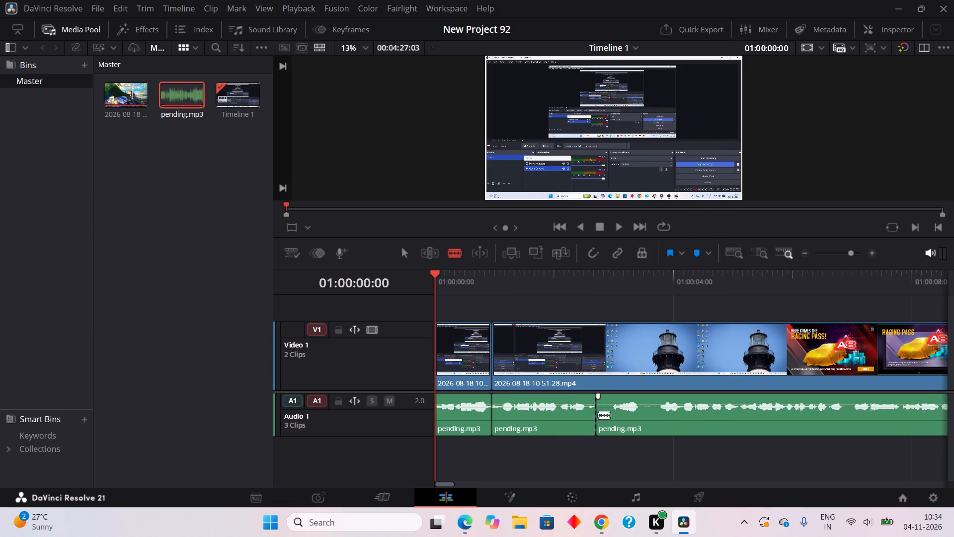
{"action": "left_click", "coordinate": [612, 423]}
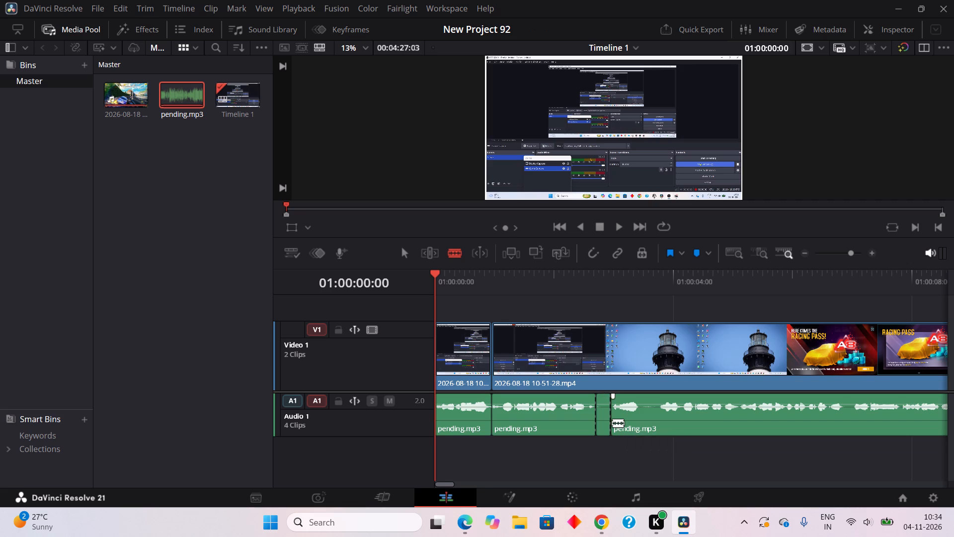
{"action": "right_click", "coordinate": [603, 419]}
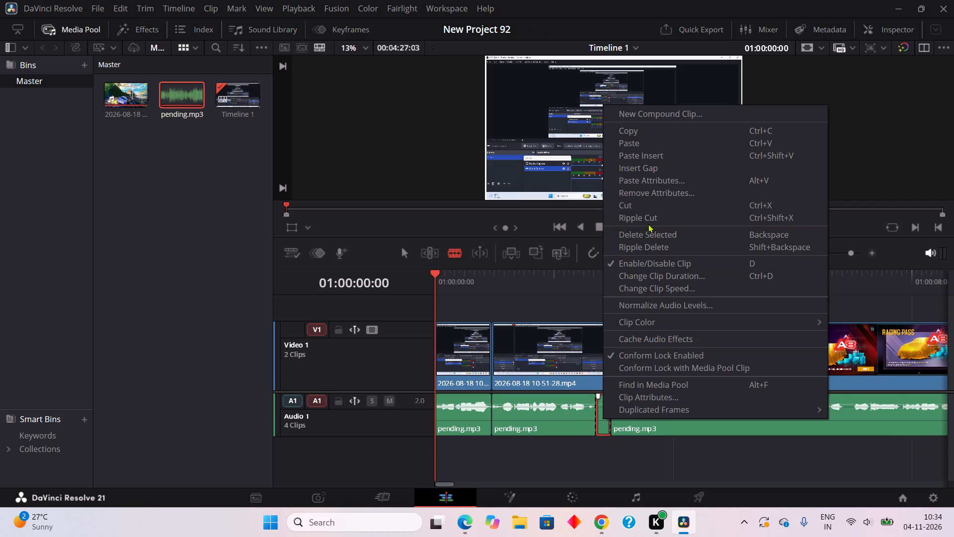
{"action": "left_click", "coordinate": [647, 223]}
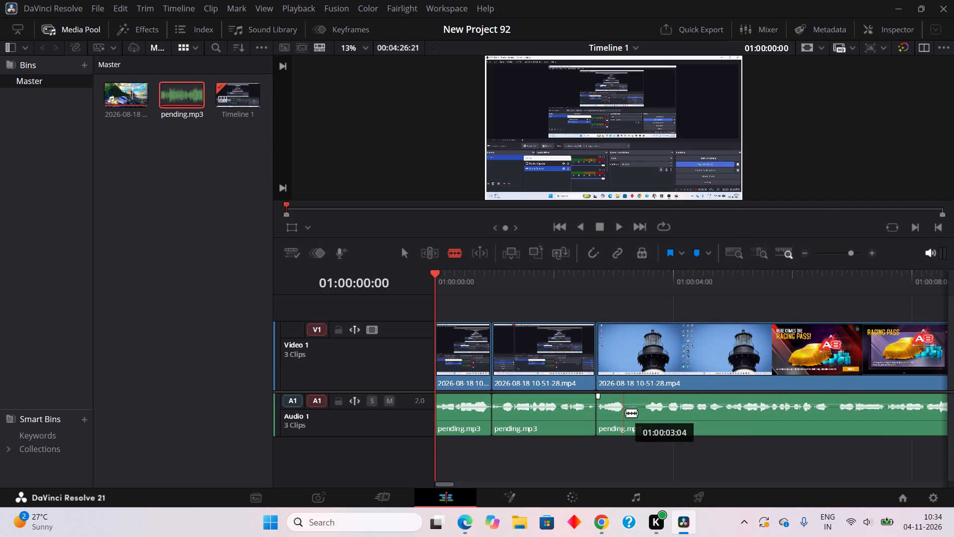
Blade pending.mp3 at about 01:00:03:04 and 01:00:03:12, and Ripple Cut the pause between them.
{"action": "left_click", "coordinate": [626, 413]}
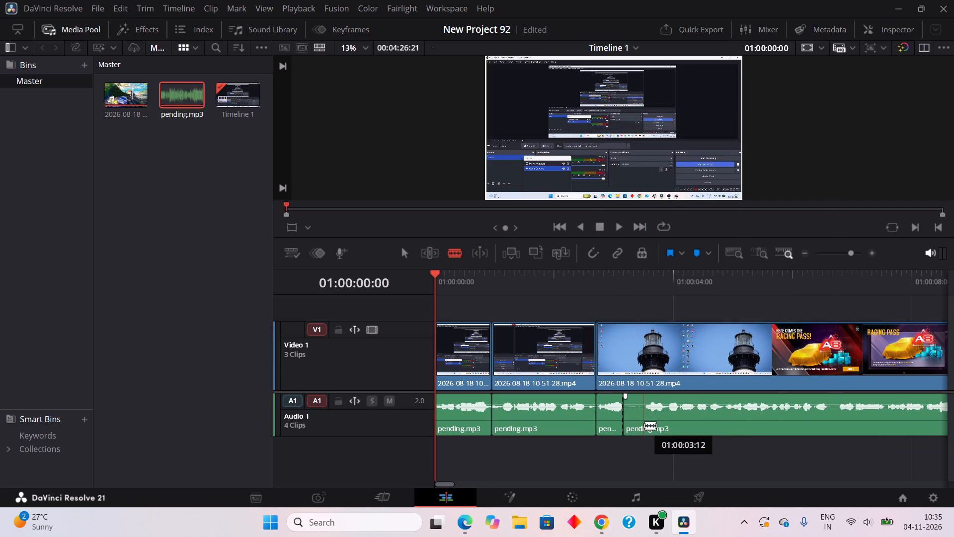
{"action": "left_click", "coordinate": [647, 426]}
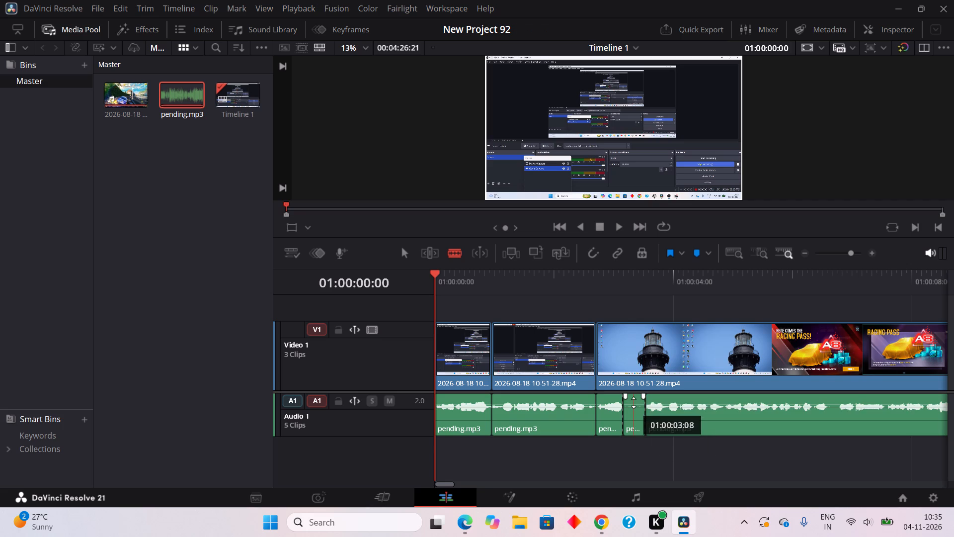
{"action": "right_click", "coordinate": [634, 403]}
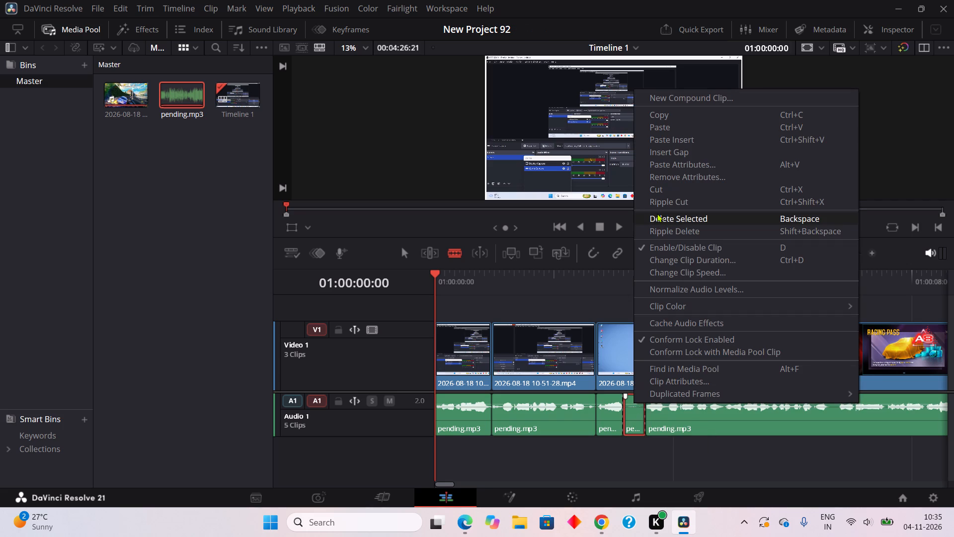
{"action": "left_click", "coordinate": [657, 206]}
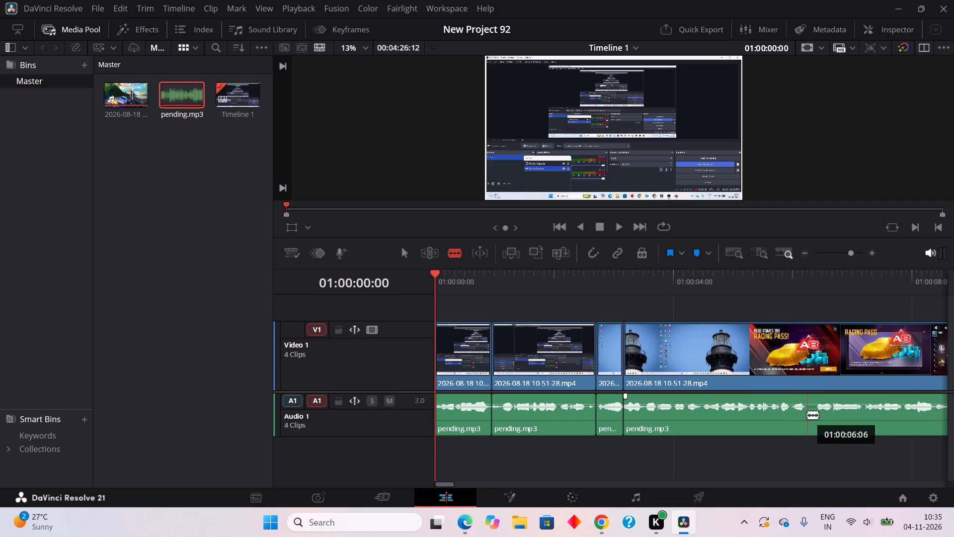
Blade pending.mp3 at about 01:00:06:06 and 01:00:06:10, and Ripple Cut the pause between them.
{"action": "left_click", "coordinate": [806, 415]}
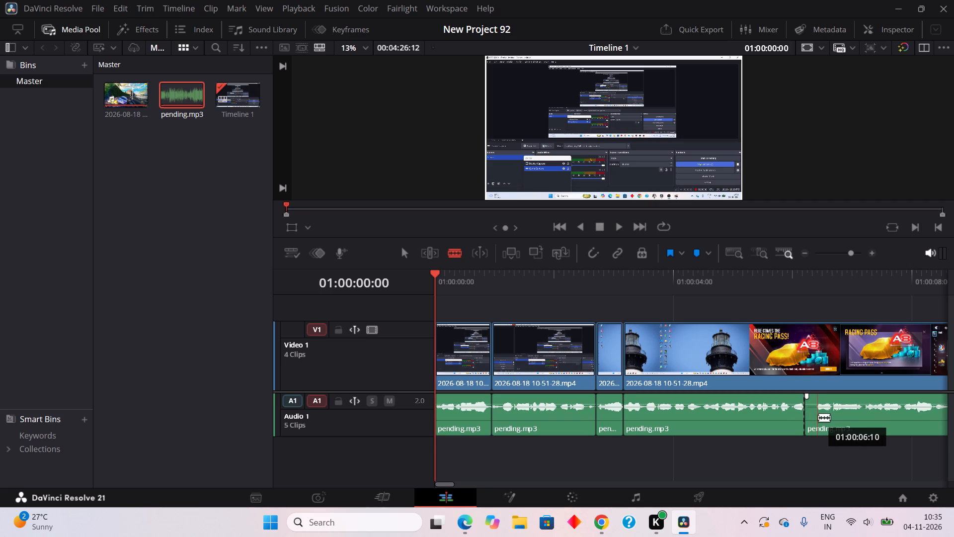
{"action": "left_click", "coordinate": [818, 418]}
{"action": "right_click", "coordinate": [814, 413]}
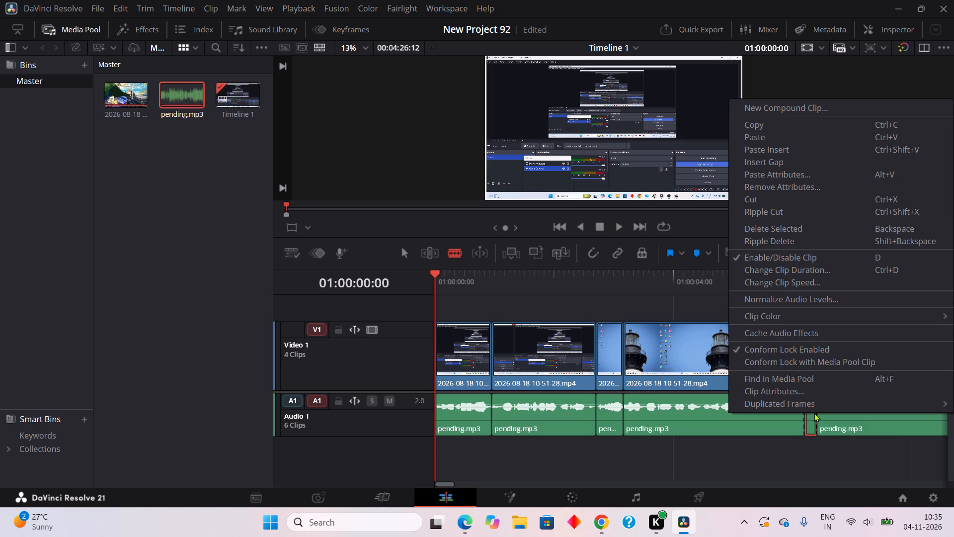
{"action": "left_click", "coordinate": [770, 206]}
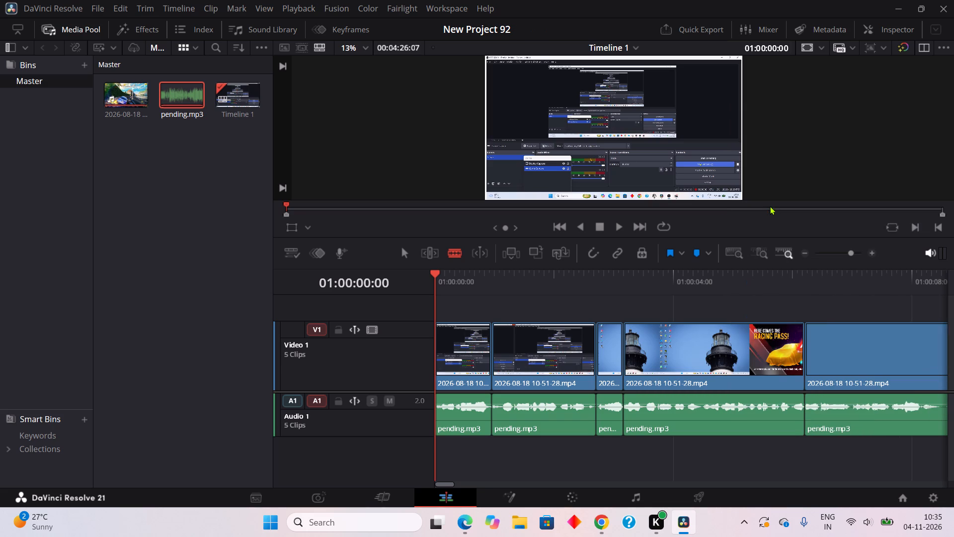
Play the edit to about 01:00:09:20 and Ripple Cut the pending.mp3 pause between about 01:00:08:10 and 01:00:08:21, including its leftover sliver.
{"action": "left_click", "coordinate": [618, 223]}
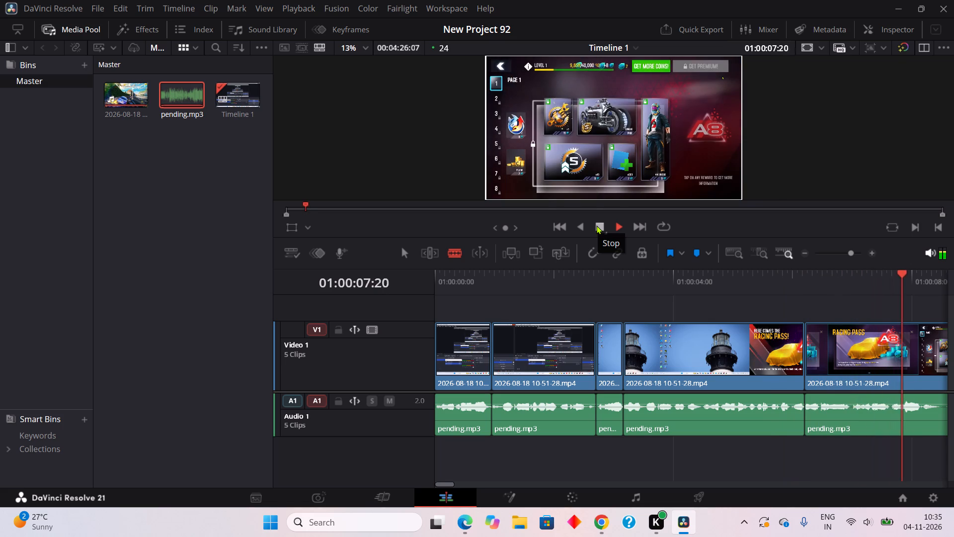
{"action": "left_click", "coordinate": [596, 225]}
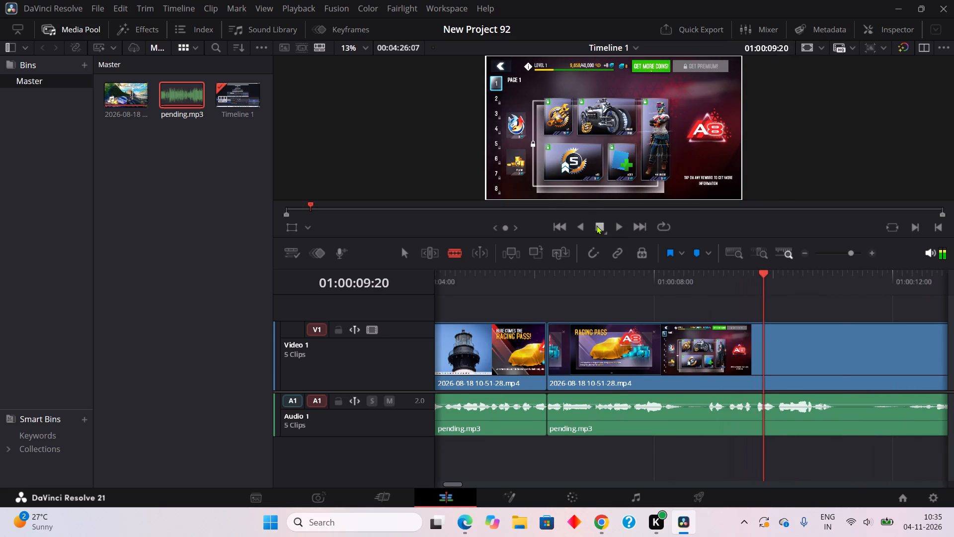
{"action": "left_click", "coordinate": [678, 430]}
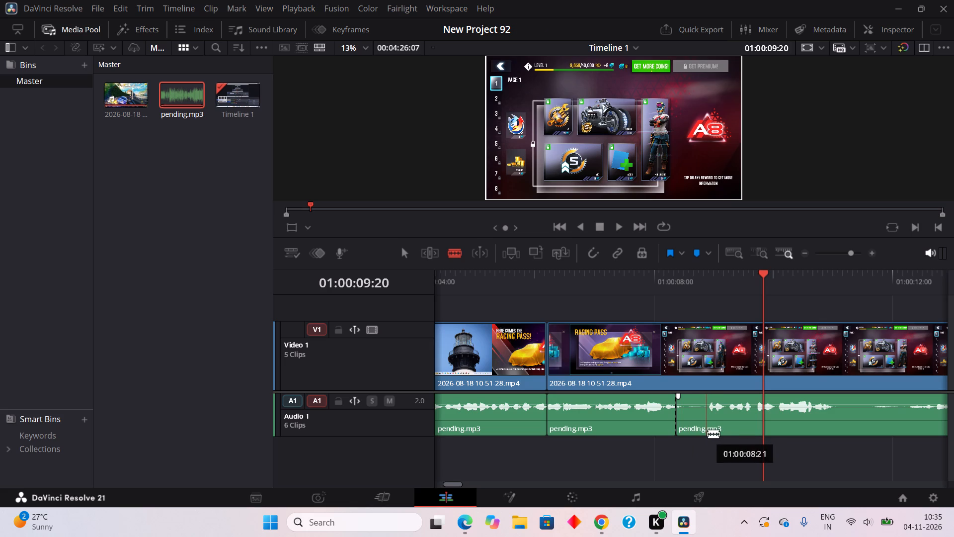
{"action": "left_click", "coordinate": [708, 435]}
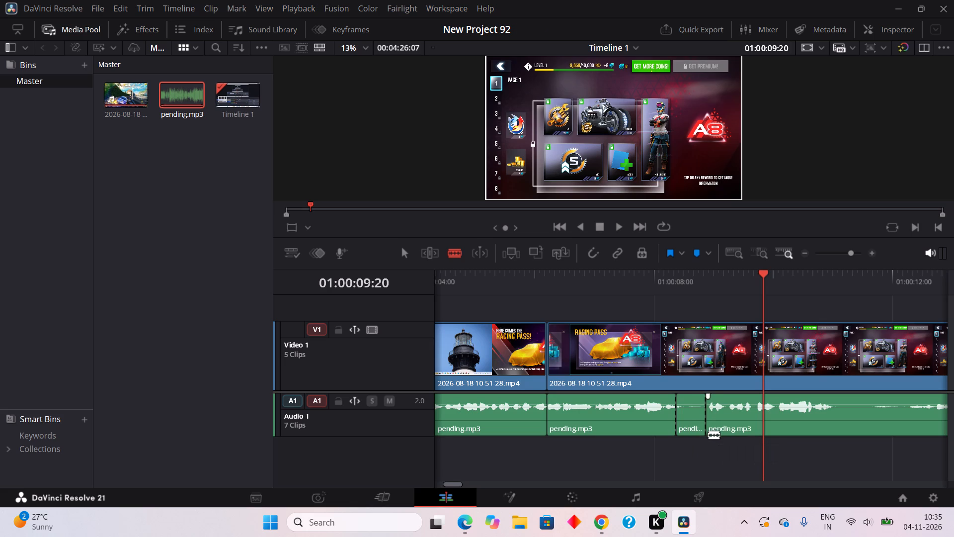
{"action": "left_click", "coordinate": [708, 435]}
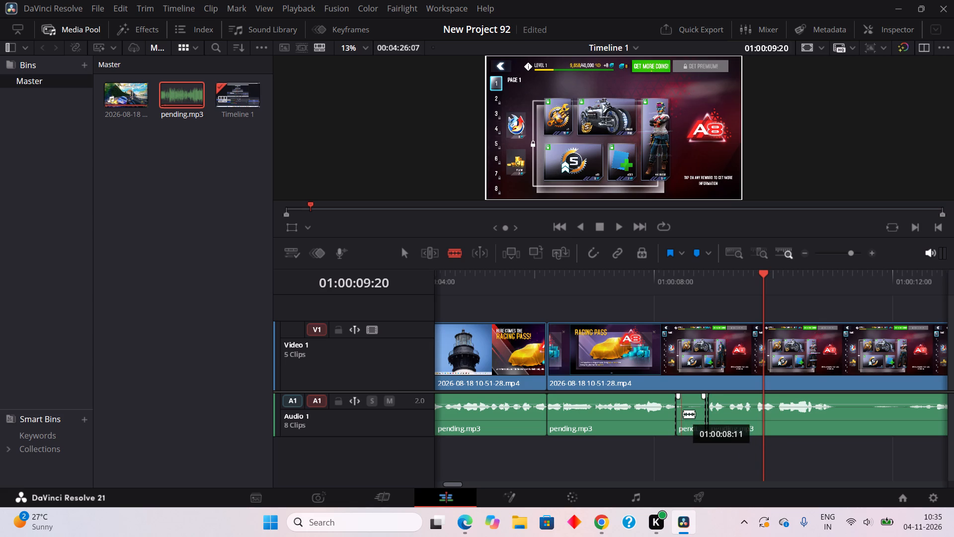
{"action": "right_click", "coordinate": [683, 414]}
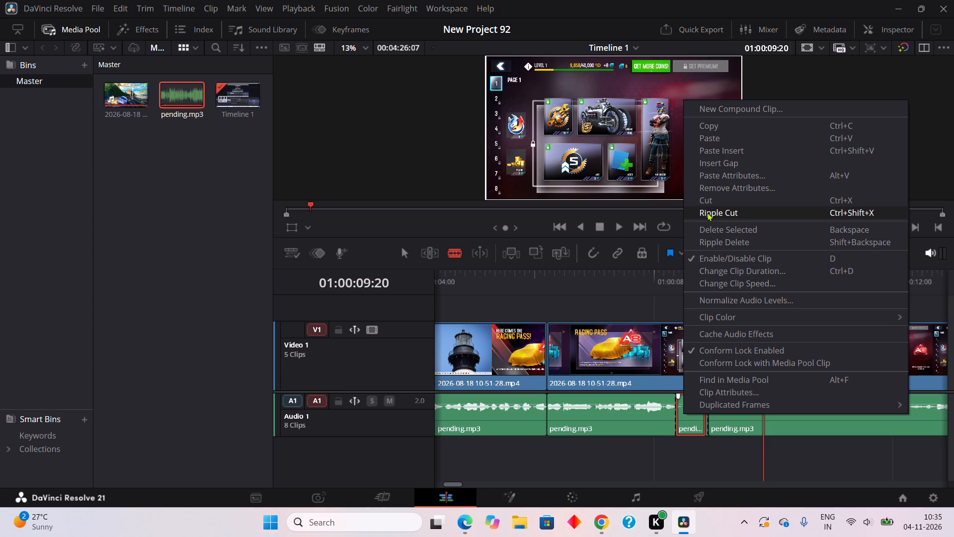
{"action": "left_click", "coordinate": [707, 212]}
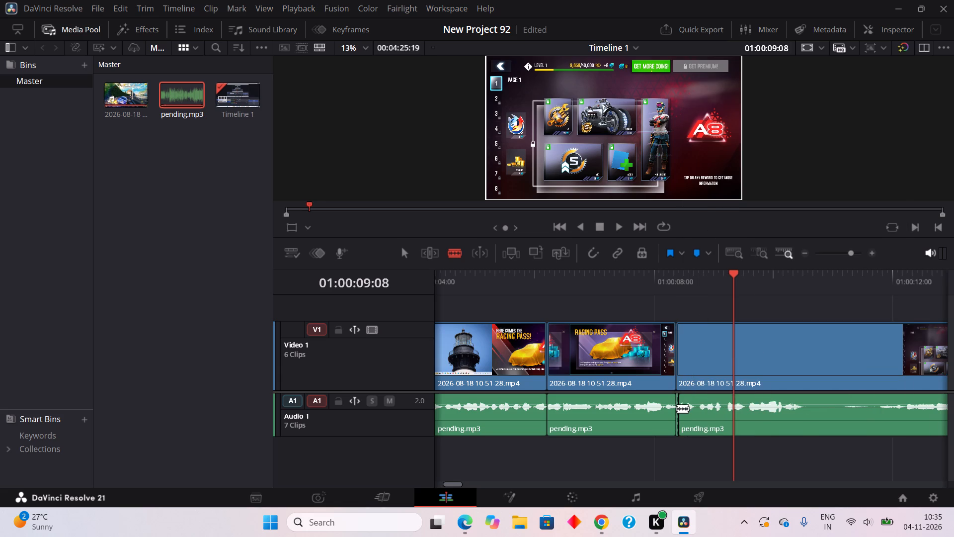
{"action": "right_click", "coordinate": [677, 408]}
{"action": "left_click", "coordinate": [702, 207]}
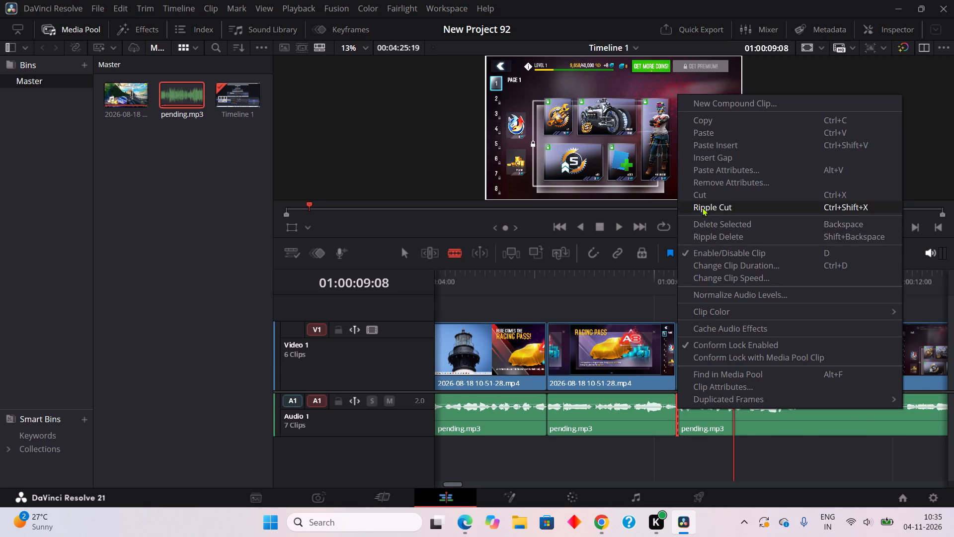
Blade pending.mp3 at about 01:00:09:02, where the next short pause begins.
{"action": "left_click", "coordinate": [719, 422]}
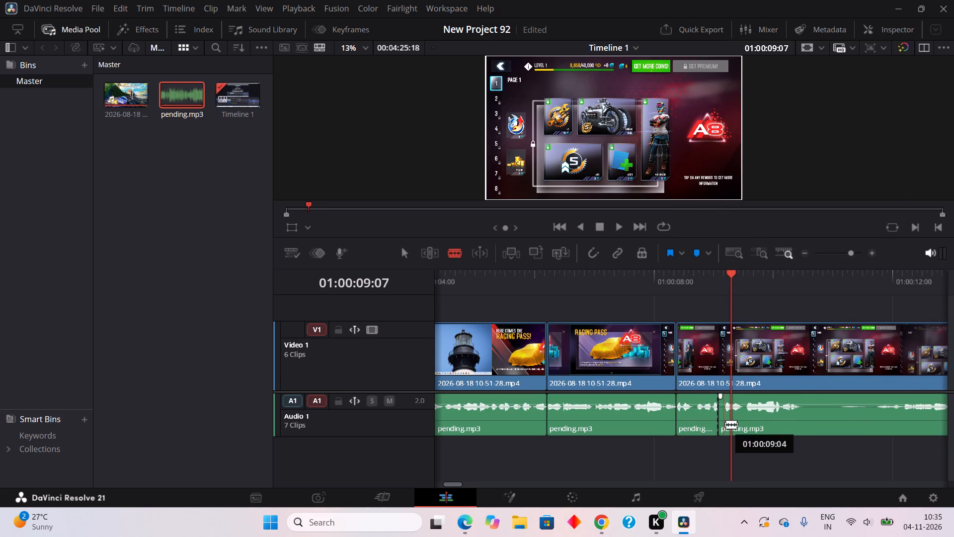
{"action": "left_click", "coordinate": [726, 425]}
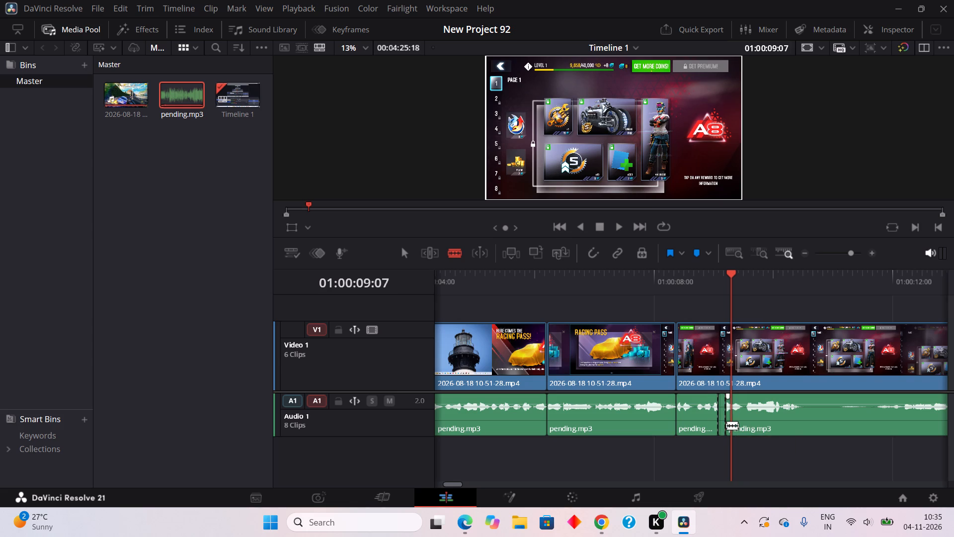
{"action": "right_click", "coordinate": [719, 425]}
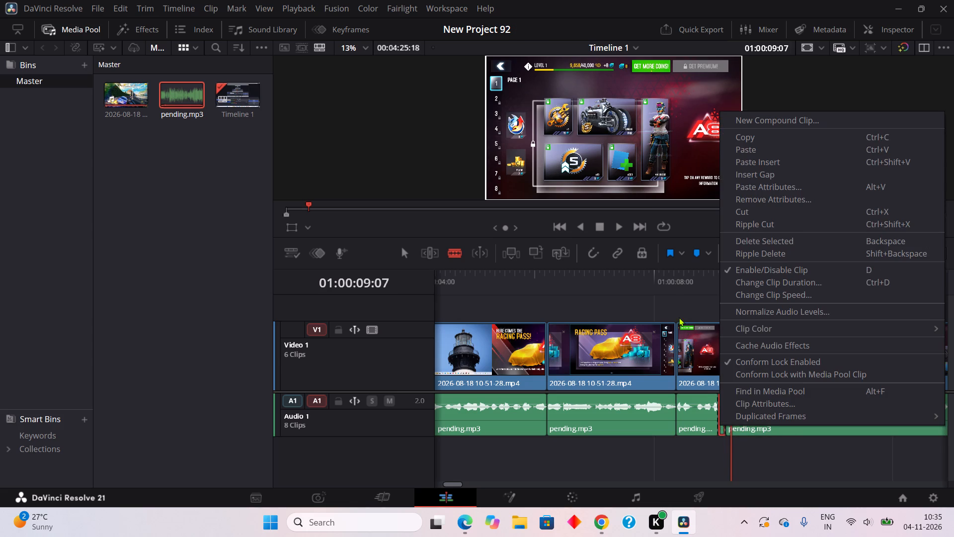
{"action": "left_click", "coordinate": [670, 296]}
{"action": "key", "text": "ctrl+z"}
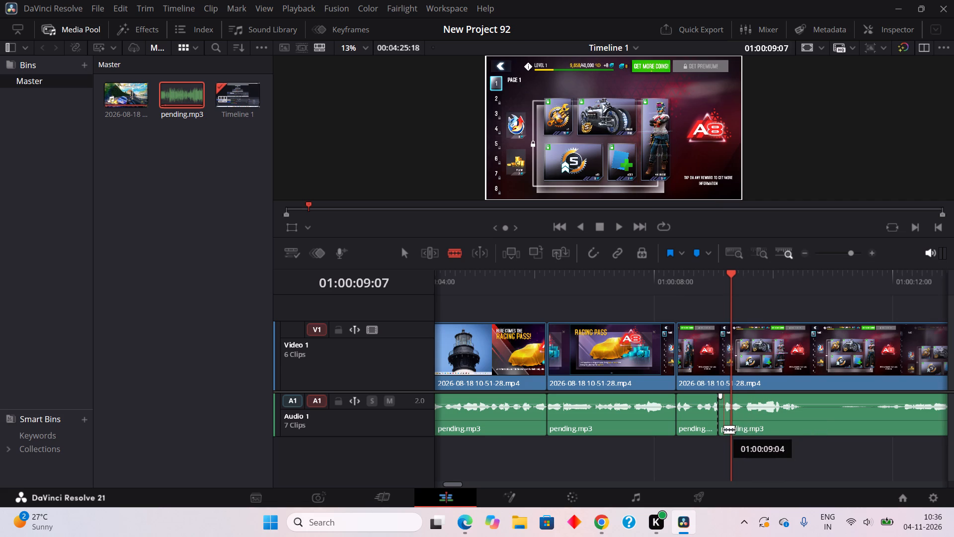
Blade pending.mp3 at about 01:00:09:04 and Ripple Cut the small piece between it and the 01:00:09:02 cut.
{"action": "left_click", "coordinate": [723, 429]}
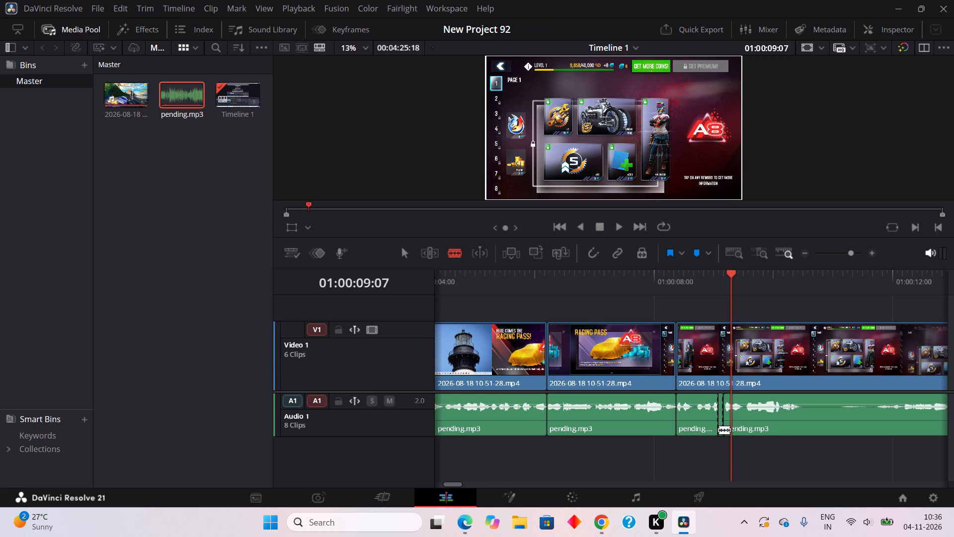
{"action": "left_click", "coordinate": [718, 430]}
{"action": "key", "text": "ctrl+z"}
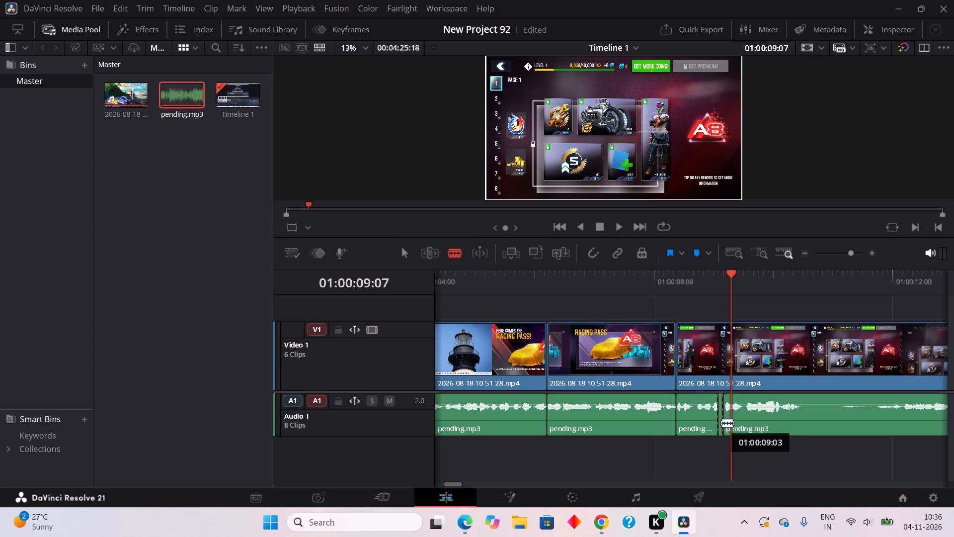
{"action": "right_click", "coordinate": [721, 419]}
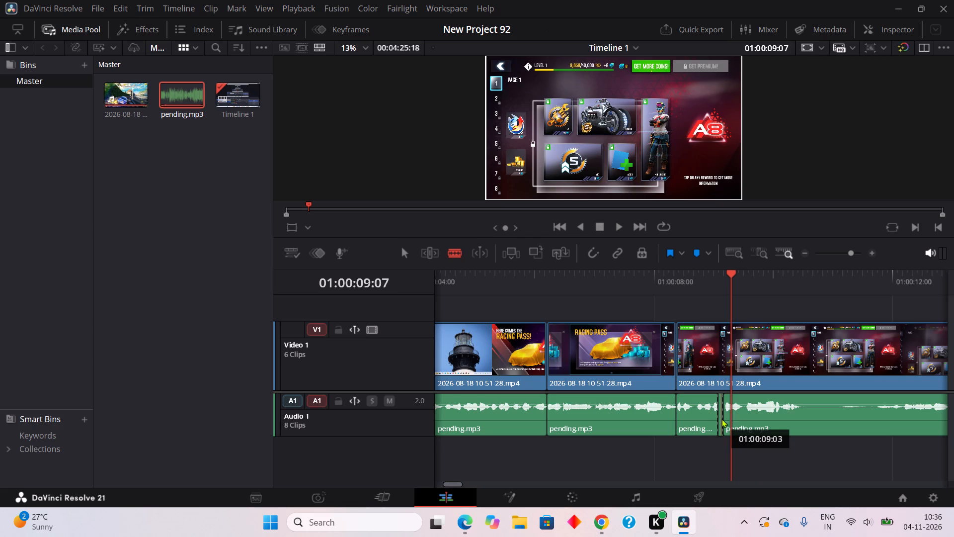
{"action": "left_click", "coordinate": [760, 214]}
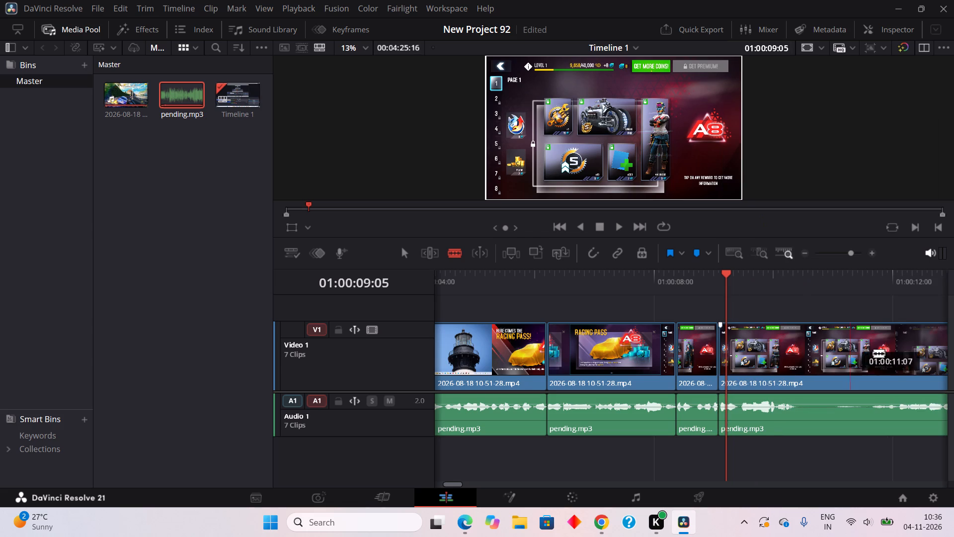
Blade pending.mp3 at about 01:00:10:09 and 01:00:11:17, and Ripple Cut the pause between them.
{"action": "left_click", "coordinate": [795, 421]}
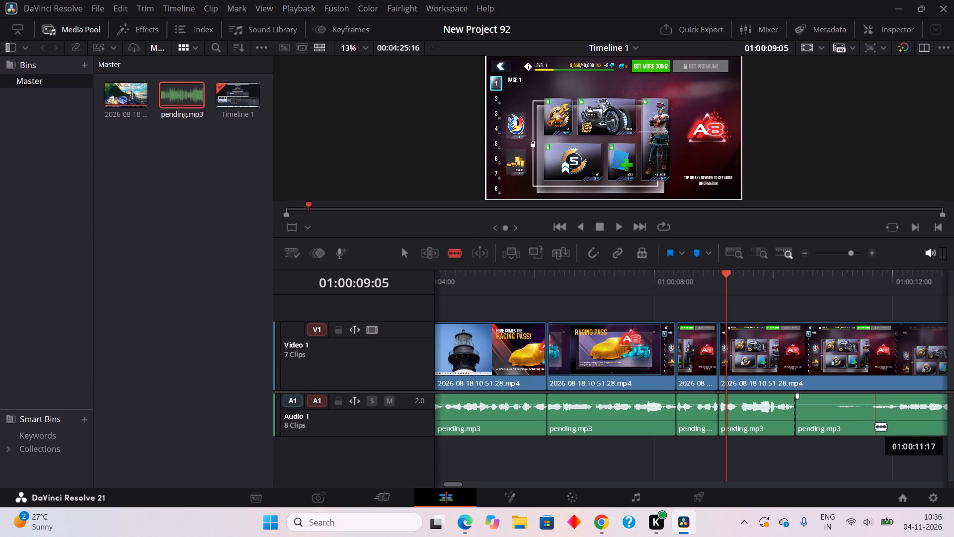
{"action": "left_click_drag", "start_coordinate": [875, 426], "coordinate": [848, 412]}
{"action": "right_click", "coordinate": [848, 412]}
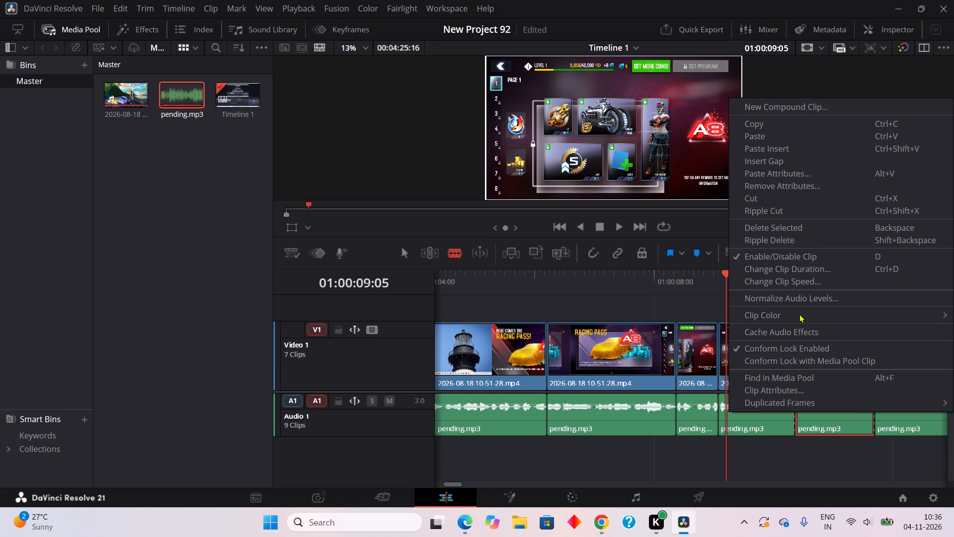
{"action": "left_click", "coordinate": [761, 206]}
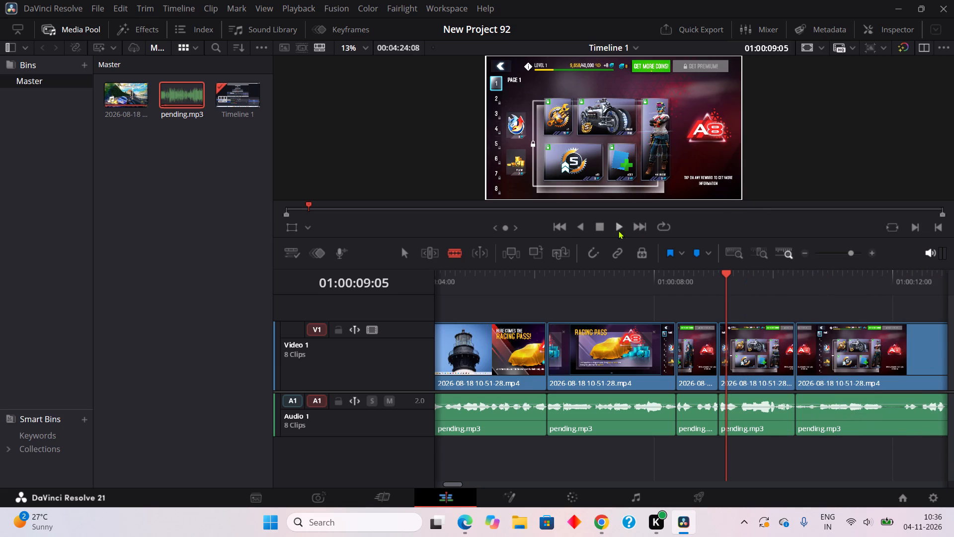
Play the edit to about 01:00:13:18 and Ripple Cut the pending.mp3 pause between about 01:00:11:20 and 01:00:12:05.
{"action": "left_click", "coordinate": [615, 228]}
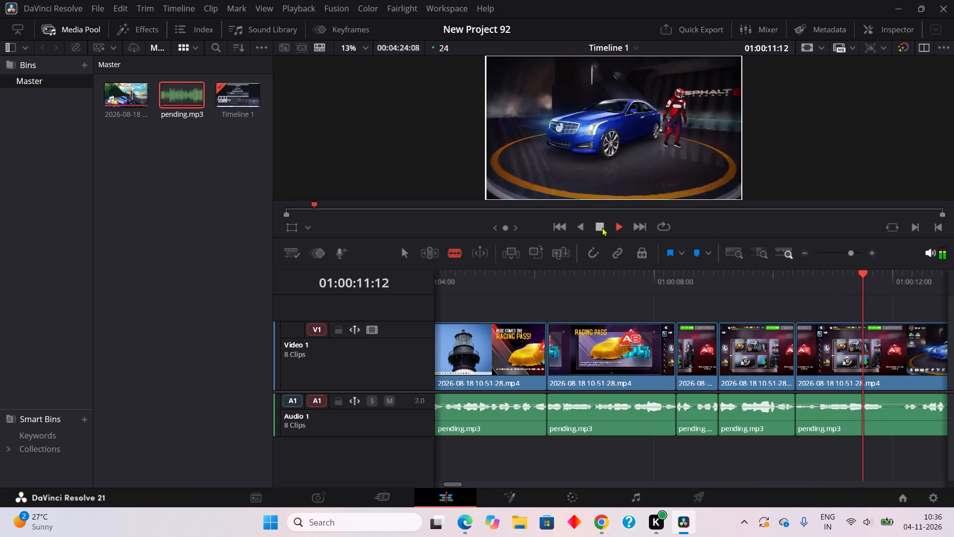
{"action": "left_click", "coordinate": [600, 227]}
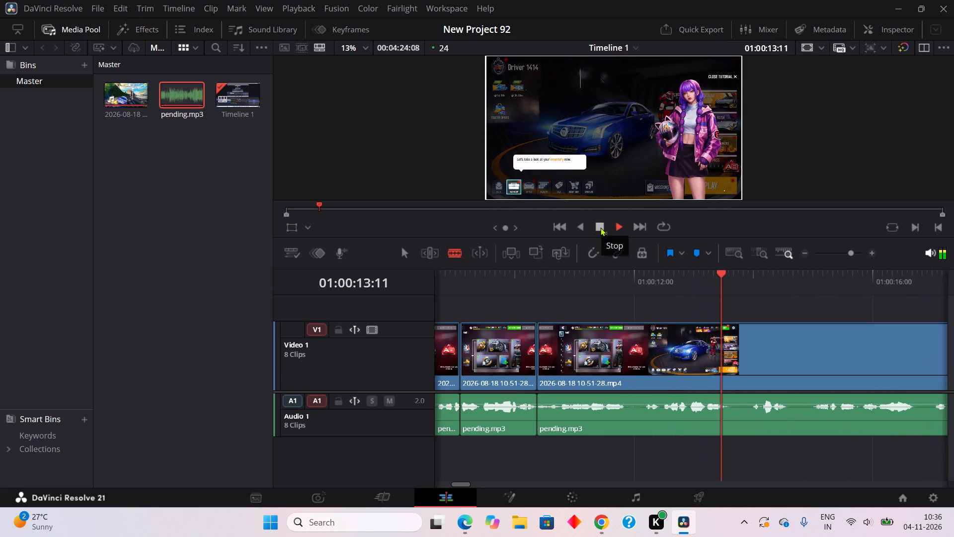
{"action": "left_click", "coordinate": [625, 419]}
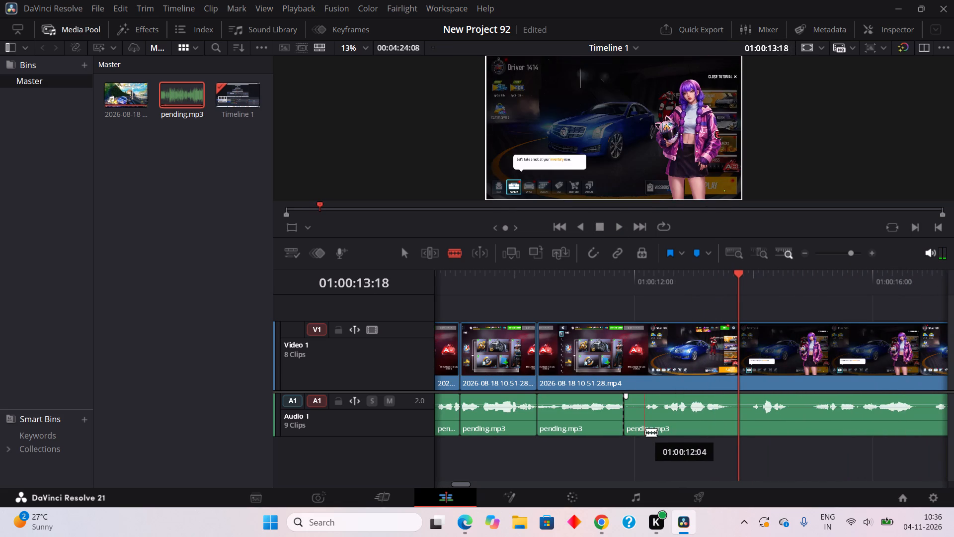
{"action": "left_click", "coordinate": [648, 432]}
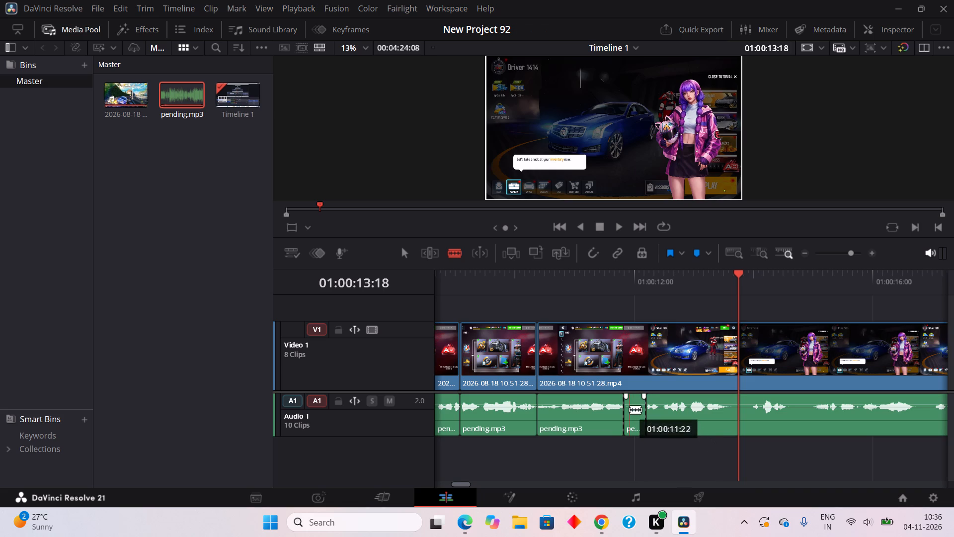
{"action": "right_click", "coordinate": [630, 409]}
{"action": "left_click", "coordinate": [670, 204]}
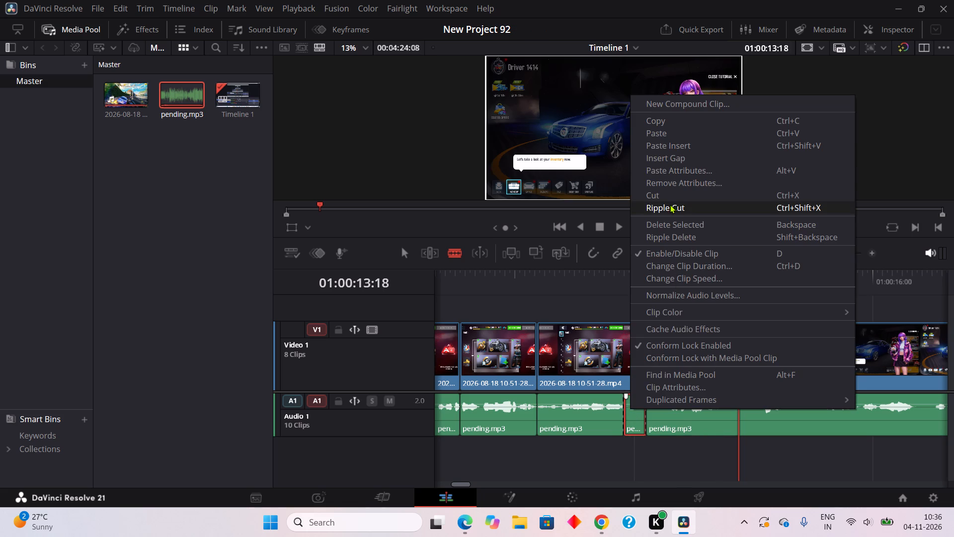
Blade pending.mp3 at about 01:00:13:03 and 01:00:13:14, and Ripple Cut the pause between them.
{"action": "left_click", "coordinate": [703, 429]}
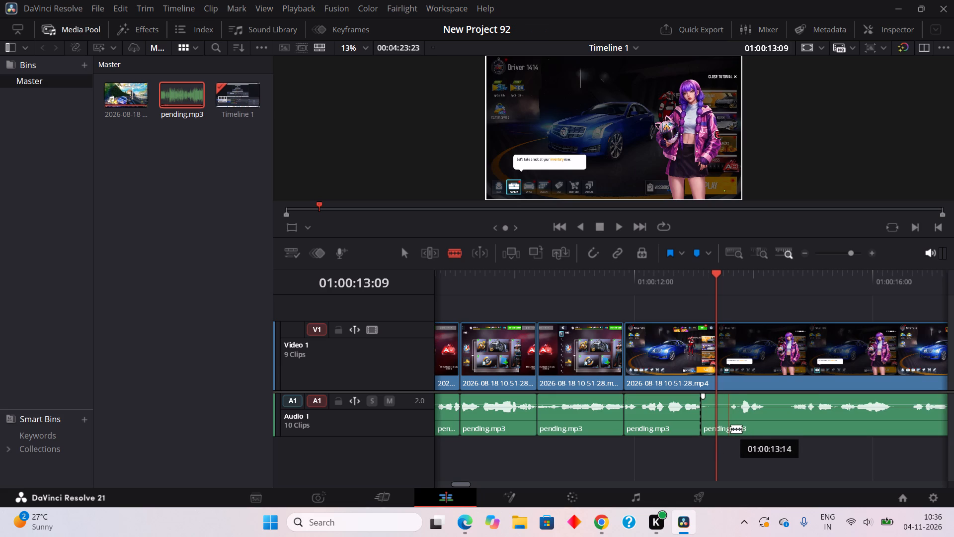
{"action": "left_click_drag", "start_coordinate": [730, 429], "coordinate": [715, 416]}
{"action": "right_click", "coordinate": [715, 416]}
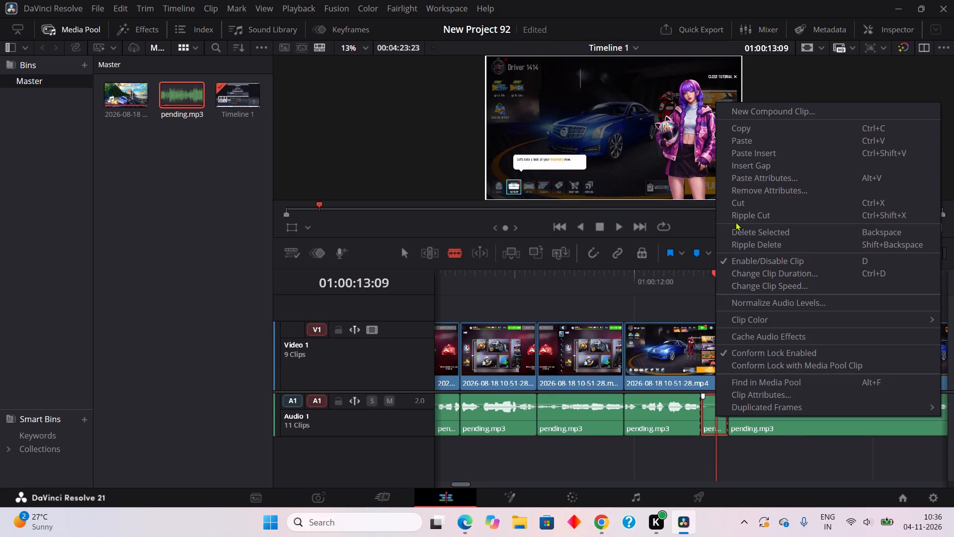
{"action": "left_click", "coordinate": [735, 213]}
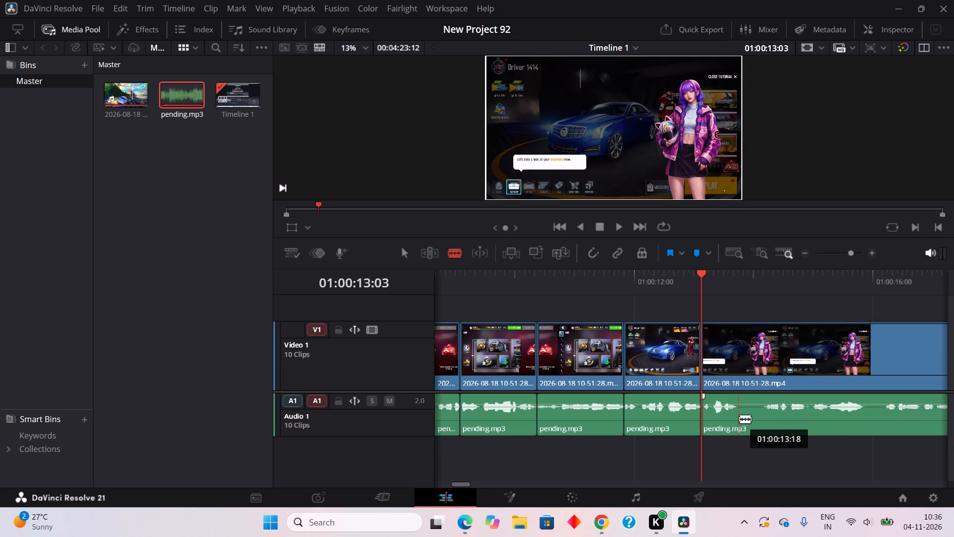
Blade pending.mp3 at about 01:00:13:18 and 01:00:14:04, and Ripple Cut the pause between them.
{"action": "left_click", "coordinate": [738, 419]}
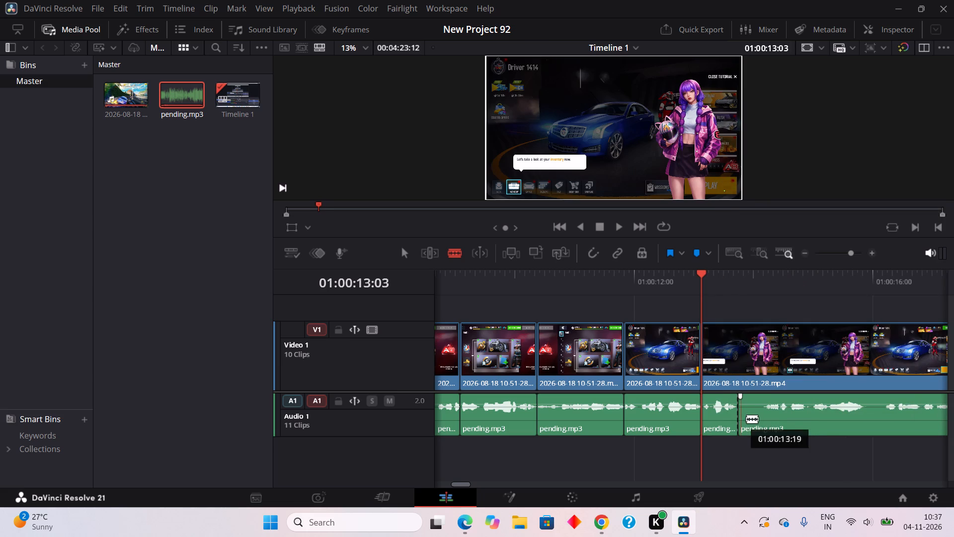
{"action": "left_click", "coordinate": [765, 422]}
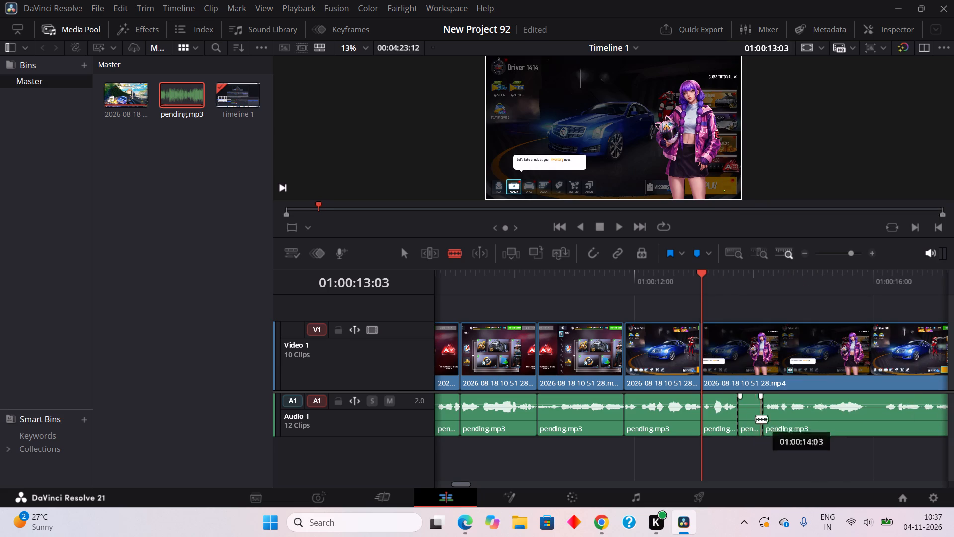
{"action": "right_click", "coordinate": [748, 417]}
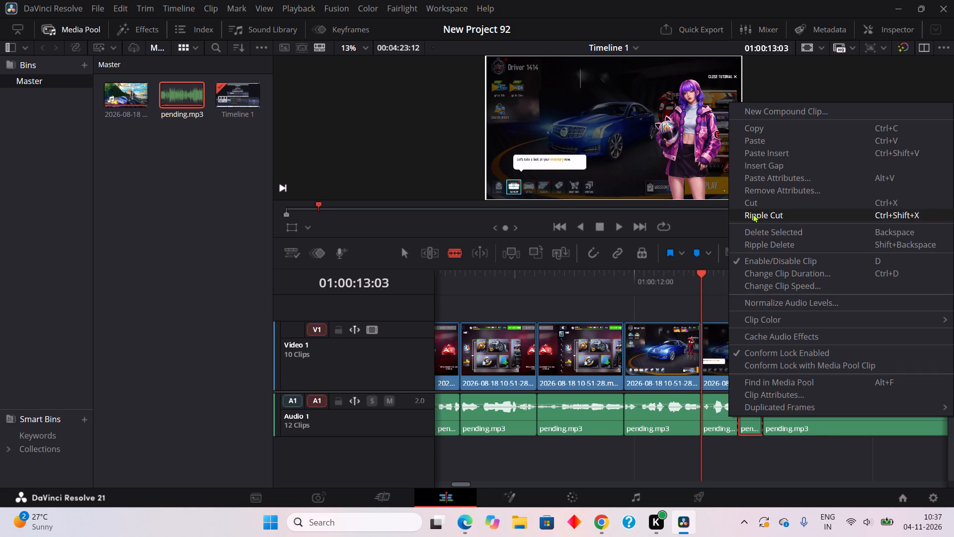
{"action": "left_click", "coordinate": [753, 214]}
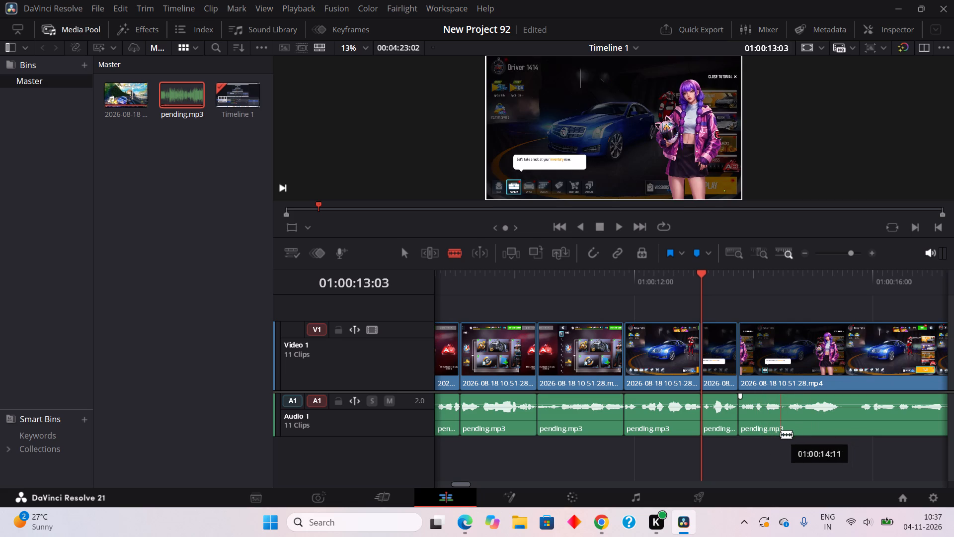
Blade pending.mp3 at about 01:00:14:11 and 01:00:14:14, and Ripple Cut the short pause between them.
{"action": "left_click", "coordinate": [781, 434]}
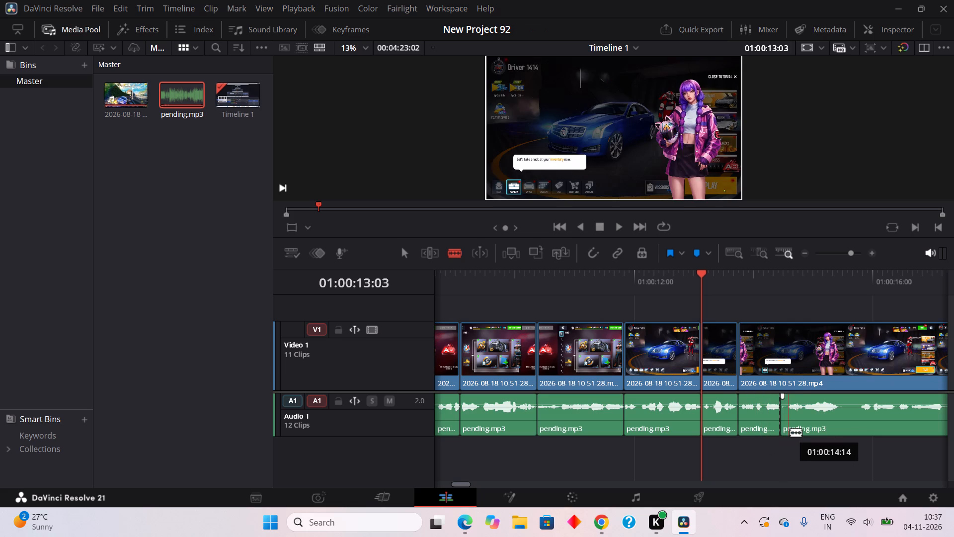
{"action": "left_click_drag", "start_coordinate": [790, 432], "coordinate": [785, 425]}
{"action": "right_click", "coordinate": [785, 425]}
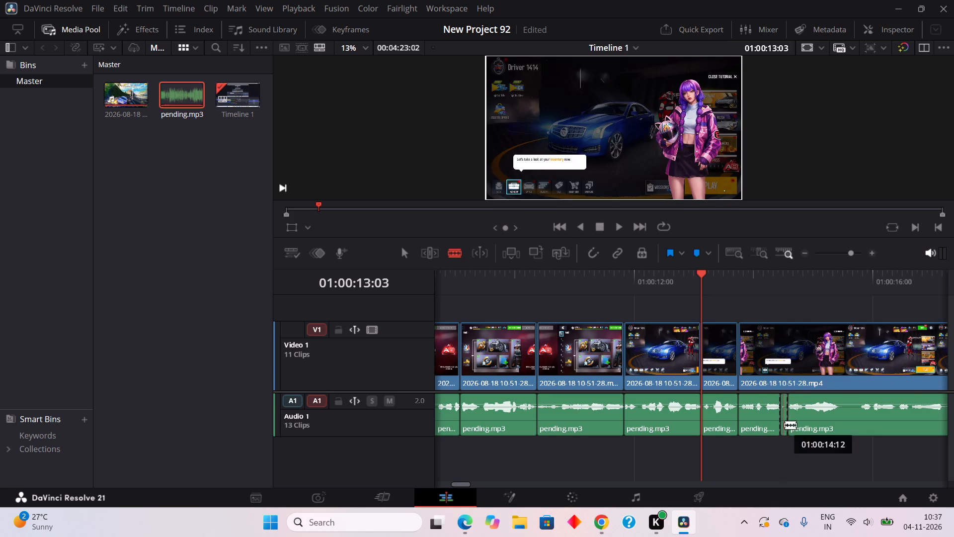
{"action": "left_click", "coordinate": [771, 219]}
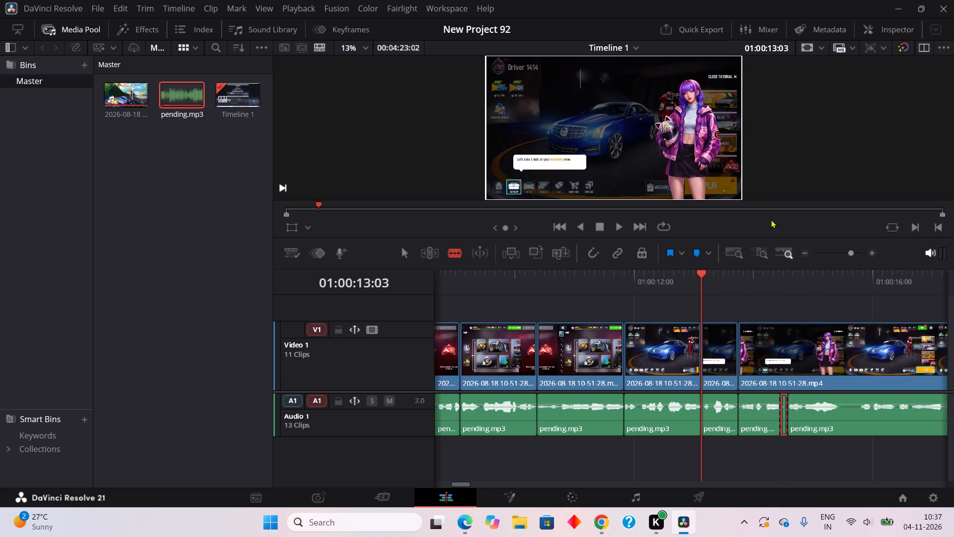
Blade pending.mp3 at about 01:00:15:08 and 01:00:15:16, and Ripple Cut the pause between them.
{"action": "left_click", "coordinate": [833, 427]}
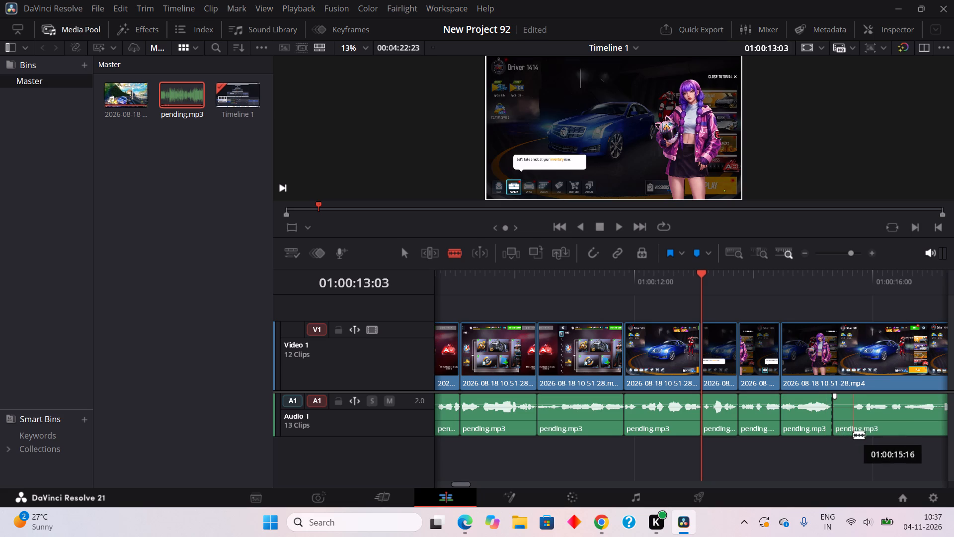
{"action": "left_click_drag", "start_coordinate": [854, 435], "coordinate": [841, 413]}
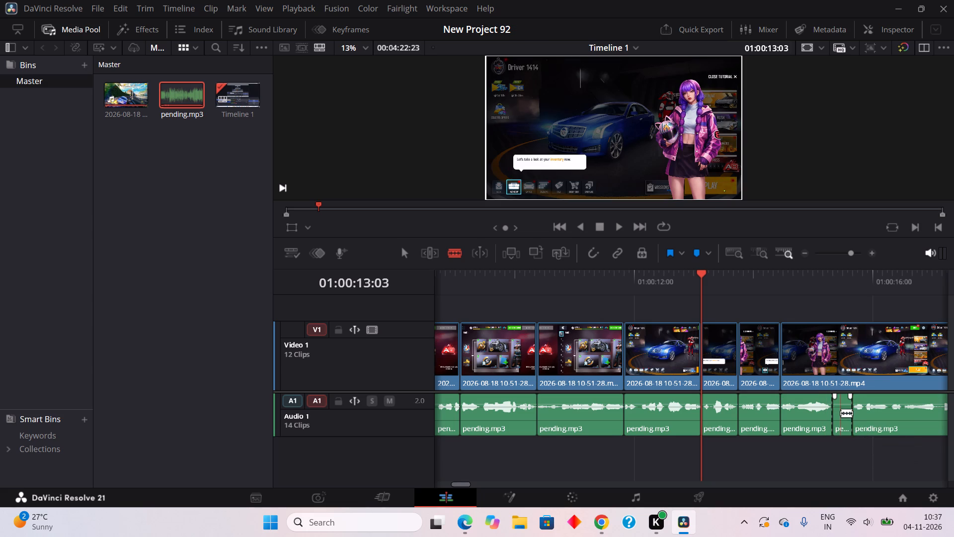
{"action": "right_click", "coordinate": [841, 413]}
{"action": "left_click", "coordinate": [759, 209]}
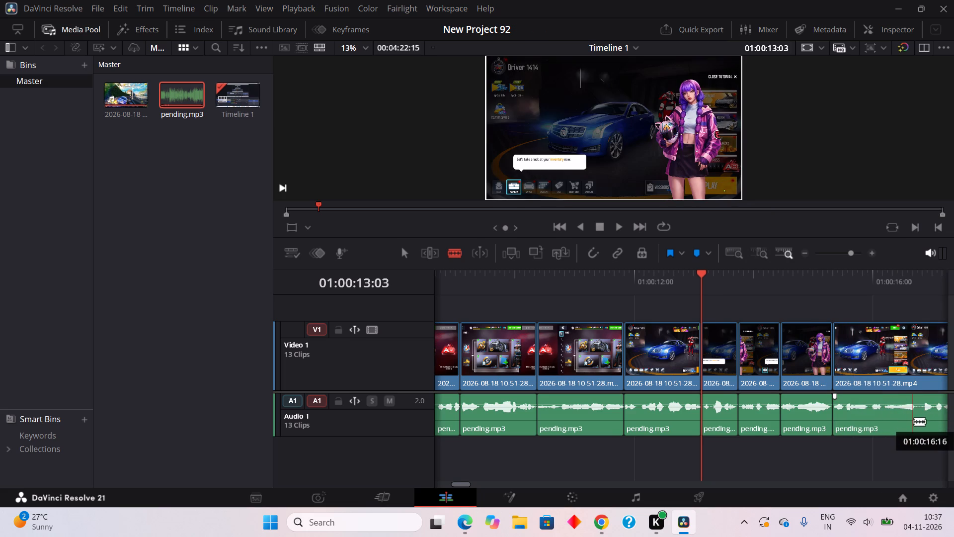
Blade pending.mp3 at about 01:00:16:17 and 01:00:16:21, and Ripple Cut the pause between them.
{"action": "left_click_drag", "start_coordinate": [916, 421], "coordinate": [924, 420]}
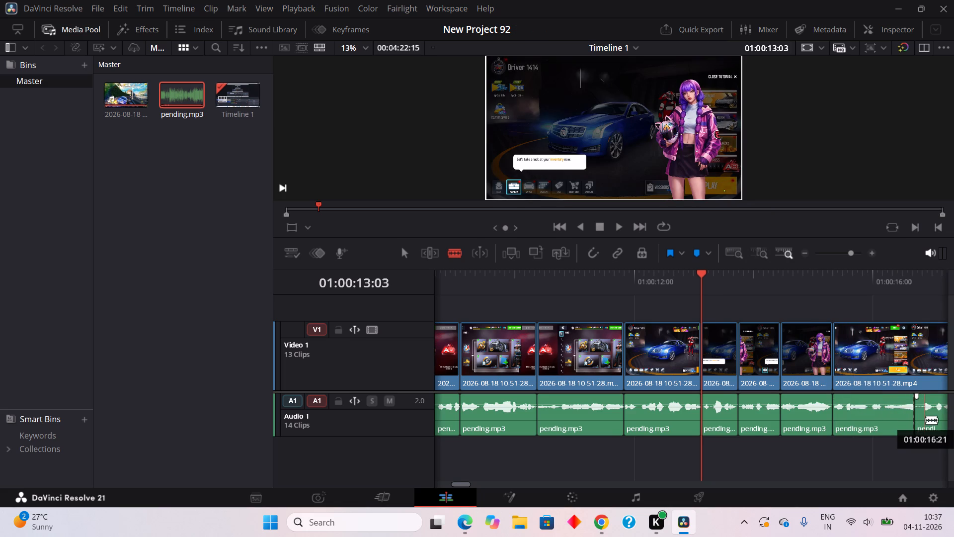
{"action": "left_click", "coordinate": [926, 420]}
{"action": "right_click", "coordinate": [921, 419]}
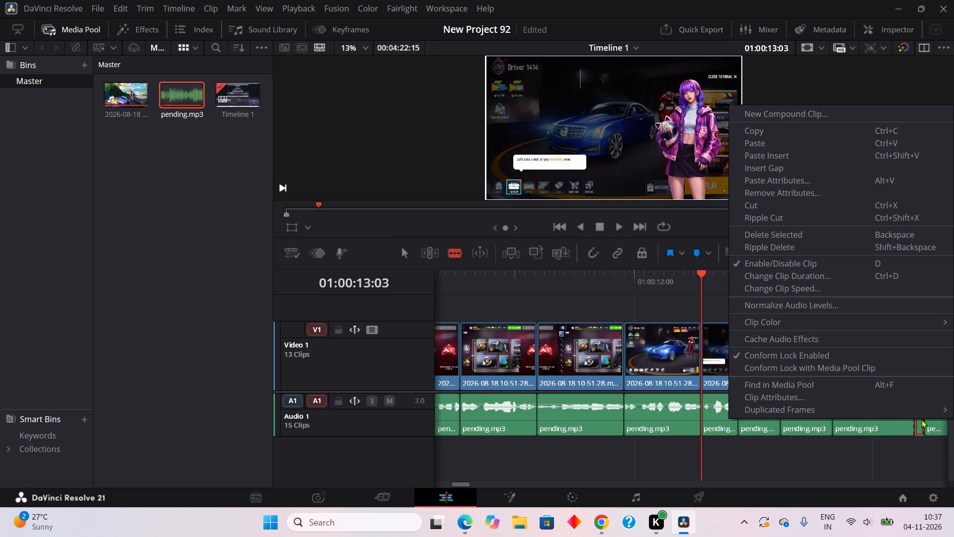
{"action": "left_click", "coordinate": [798, 216]}
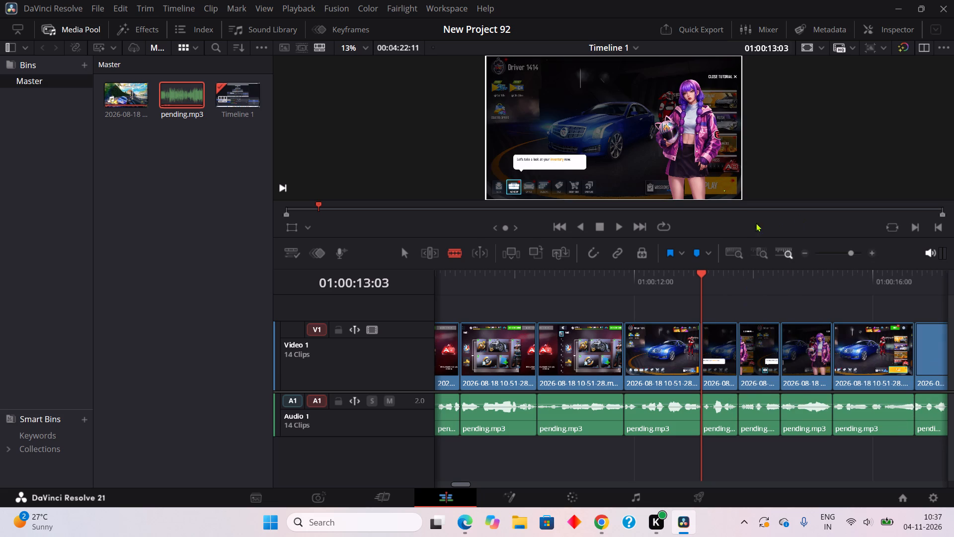
Play the edit from 01:00:13:03 to about 01:00:16:08 to check the latest cuts.
{"action": "left_click", "coordinate": [617, 226]}
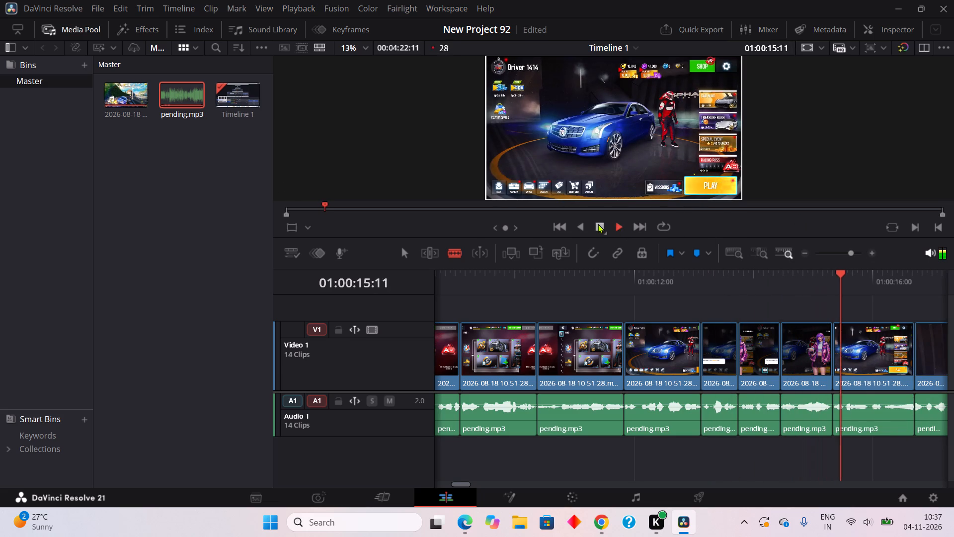
{"action": "left_click", "coordinate": [598, 224]}
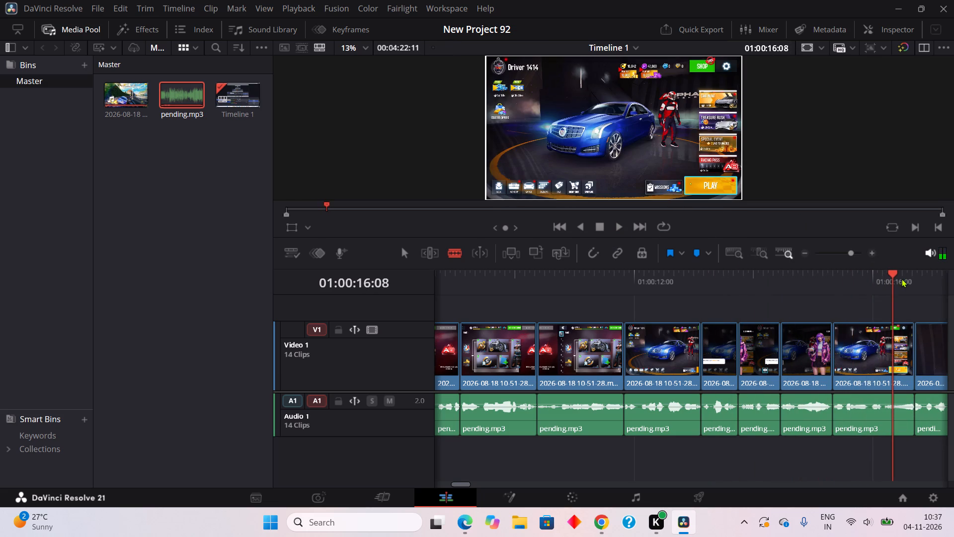
Play the edit from 01:00:13:03 to about 01:00:18:07 to check the latest cuts.
{"action": "left_click_drag", "start_coordinate": [887, 278], "coordinate": [743, 278]}
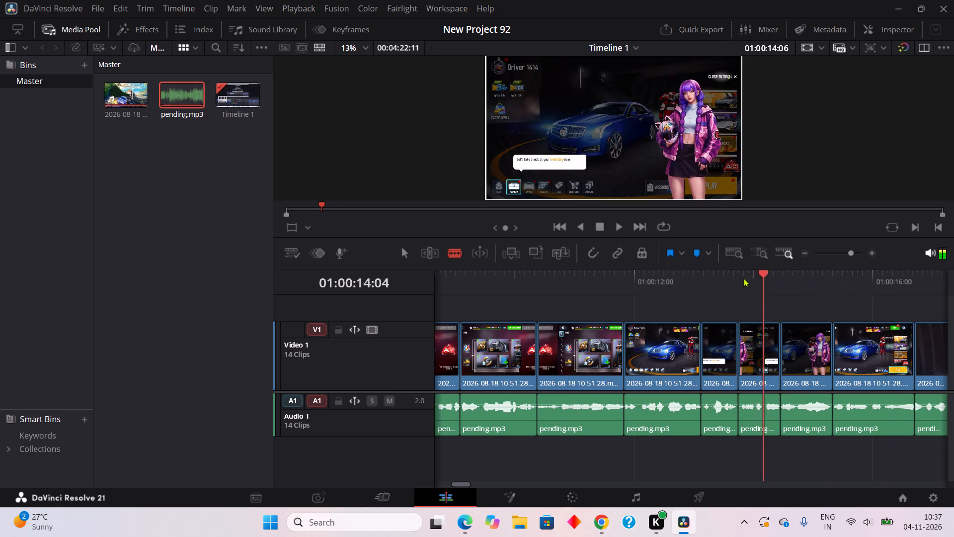
{"action": "left_click_drag", "start_coordinate": [743, 278], "coordinate": [702, 276]}
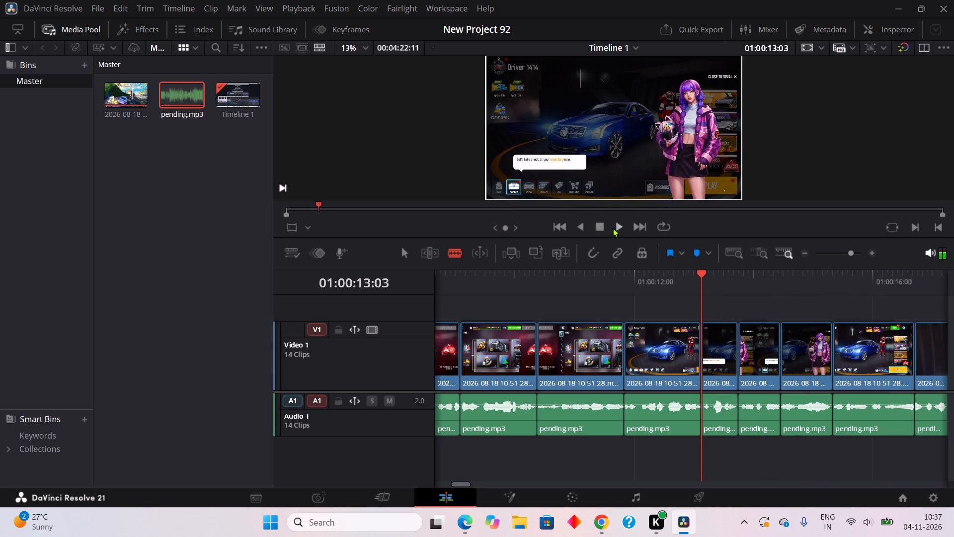
{"action": "left_click", "coordinate": [617, 227]}
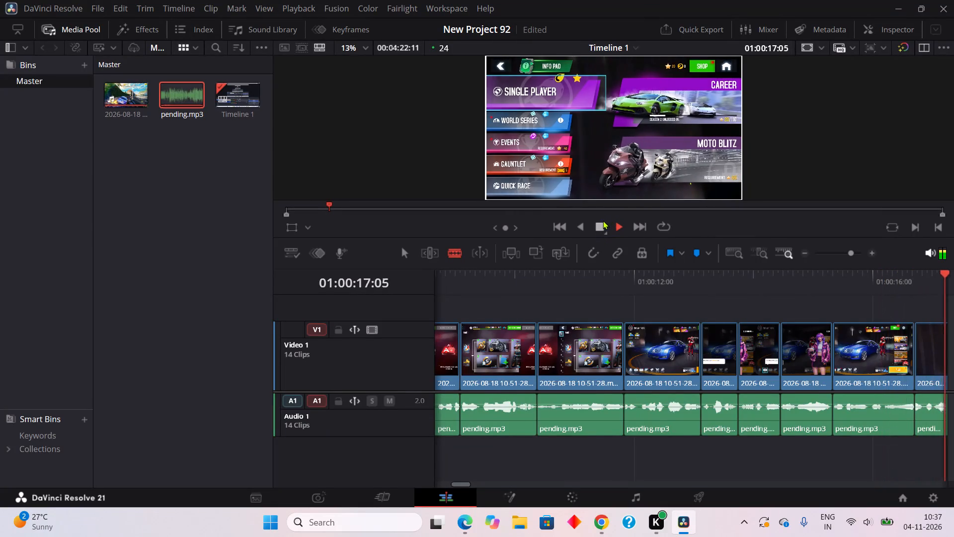
{"action": "left_click", "coordinate": [599, 224]}
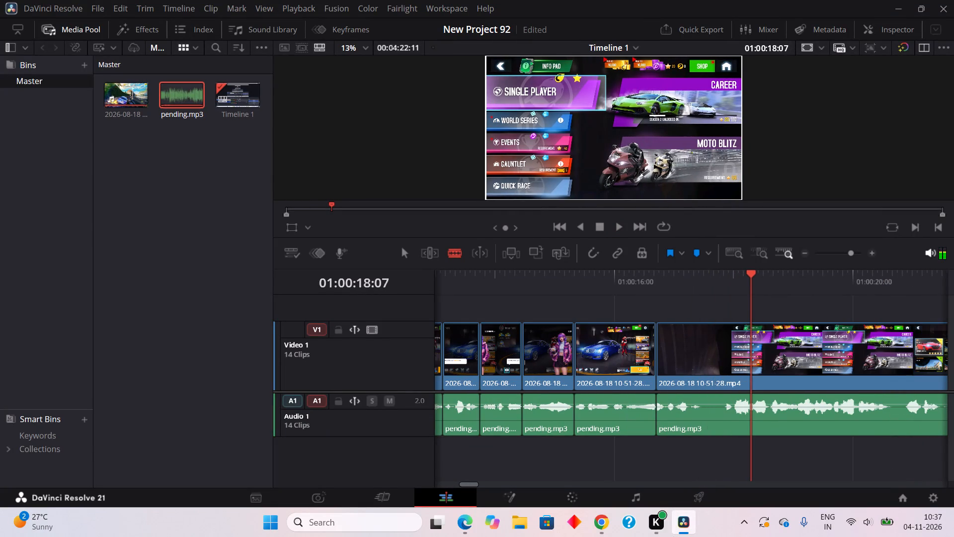
Blade pending.mp3 at about 01:00:17:11, 01:00:17:20, 01:00:20:14 and 01:00:20:21, and Ripple Cut the two pauses between these cuts.
{"action": "left_click", "coordinate": [703, 428]}
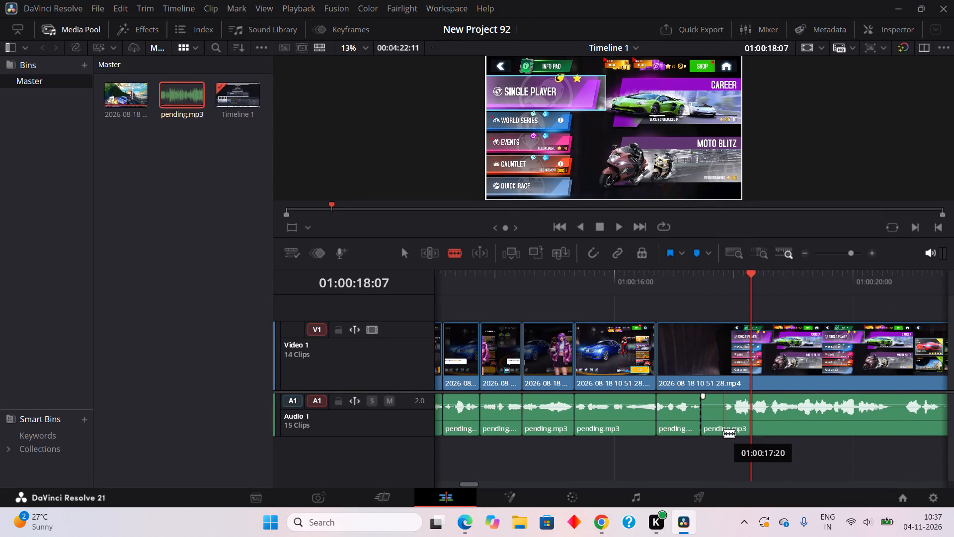
{"action": "left_click", "coordinate": [724, 435]}
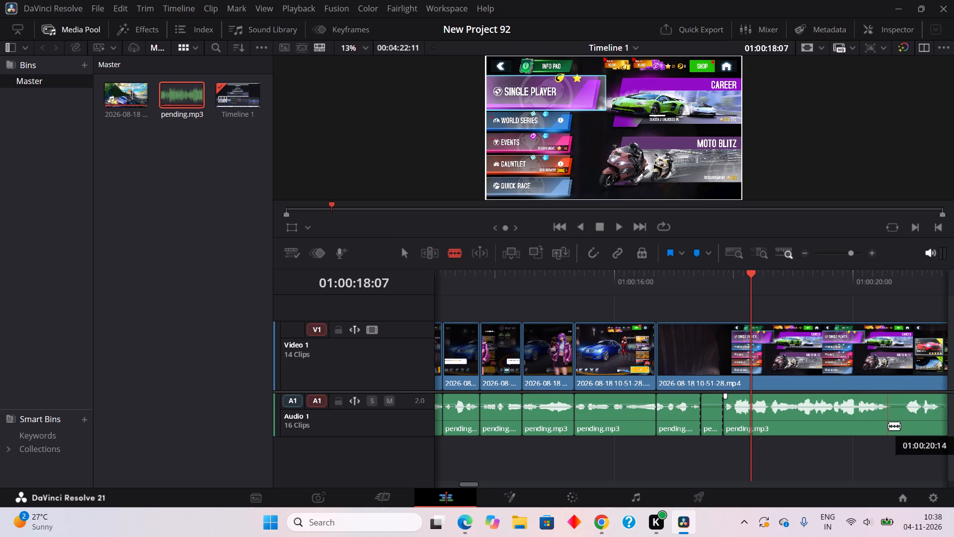
{"action": "left_click", "coordinate": [888, 426]}
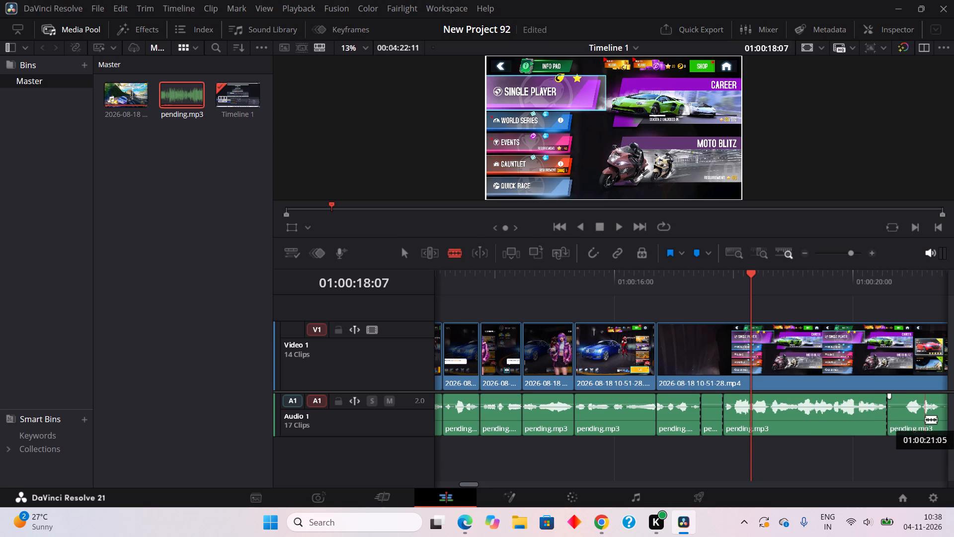
{"action": "left_click_drag", "start_coordinate": [905, 421], "coordinate": [899, 415]}
{"action": "right_click", "coordinate": [899, 415]}
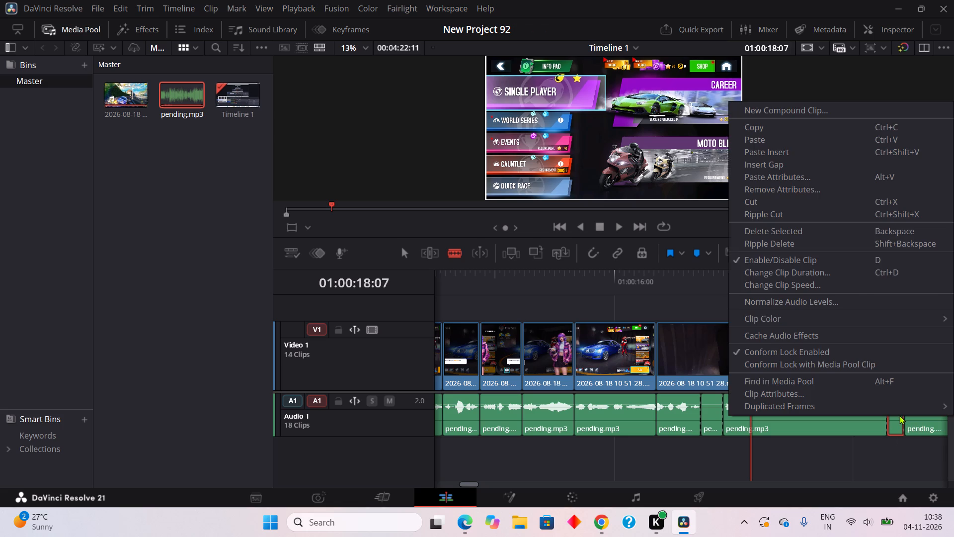
{"action": "left_click", "coordinate": [786, 214]}
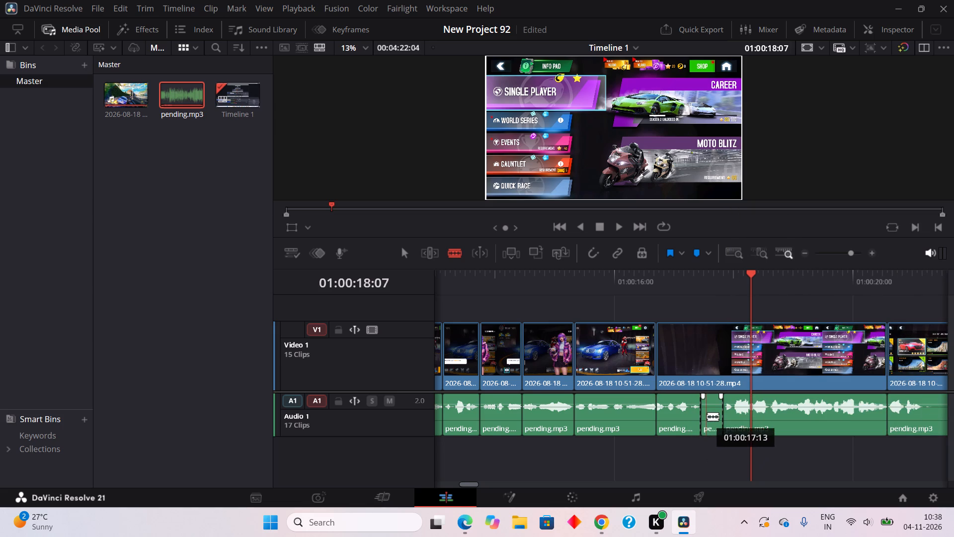
{"action": "right_click", "coordinate": [707, 415]}
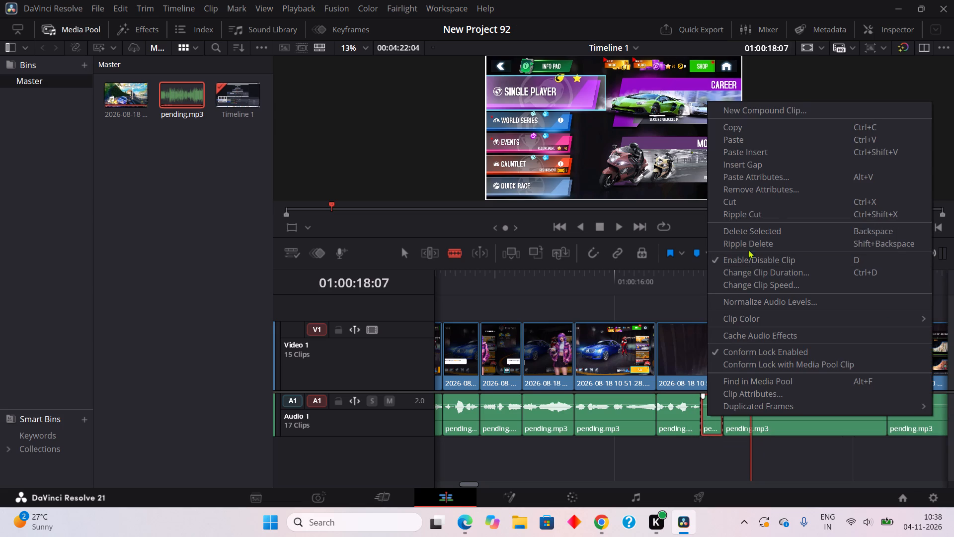
{"action": "left_click", "coordinate": [744, 216]}
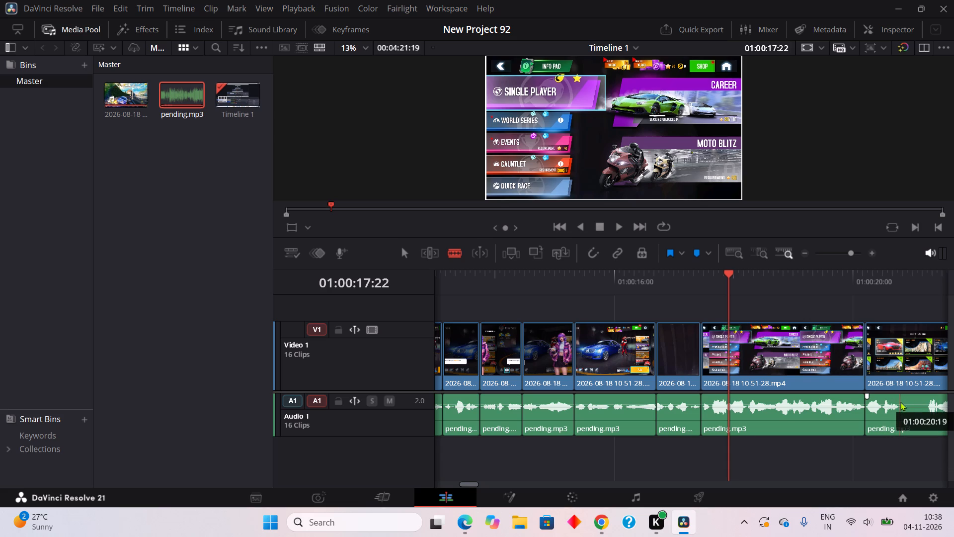
Blade pending.mp3 at about 01:00:20:18 and 01:00:21:06, undoing stray cuts, and Ripple Cut the pause between them.
{"action": "left_click", "coordinate": [897, 403]}
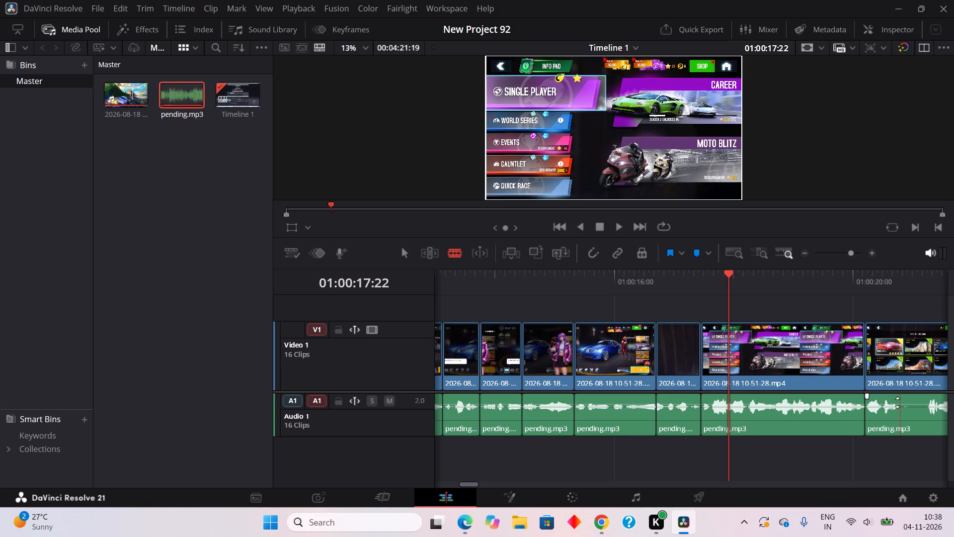
{"action": "key", "text": "ctrl+z"}
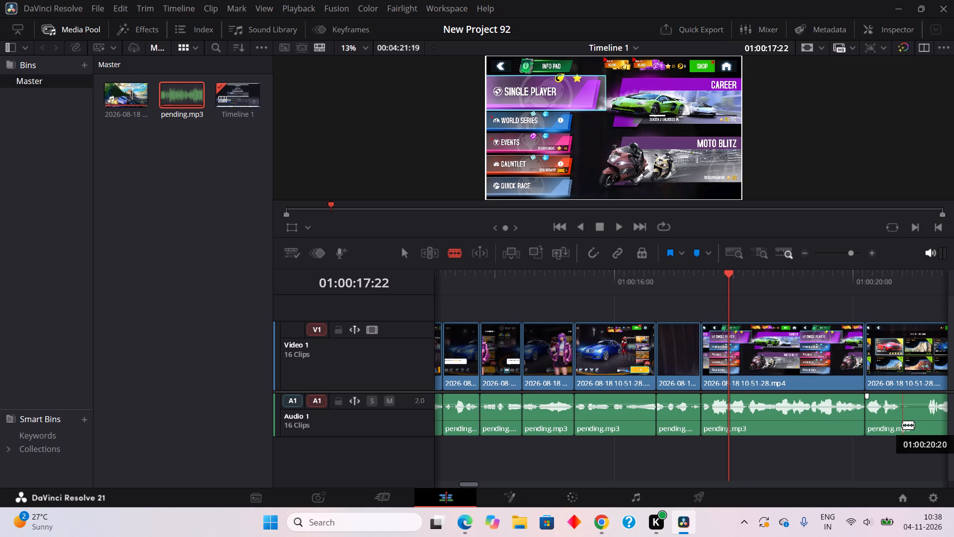
{"action": "left_click", "coordinate": [899, 425]}
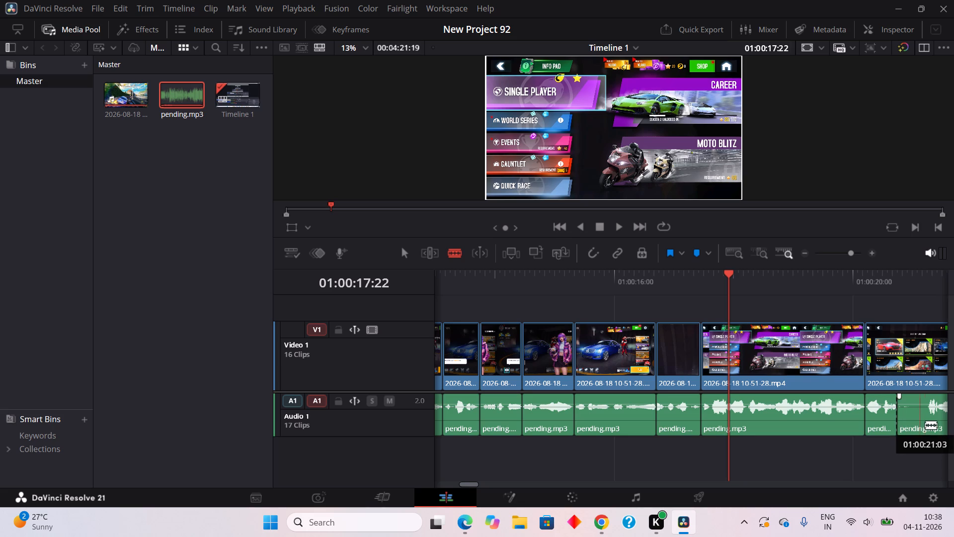
{"action": "left_click", "coordinate": [928, 425]}
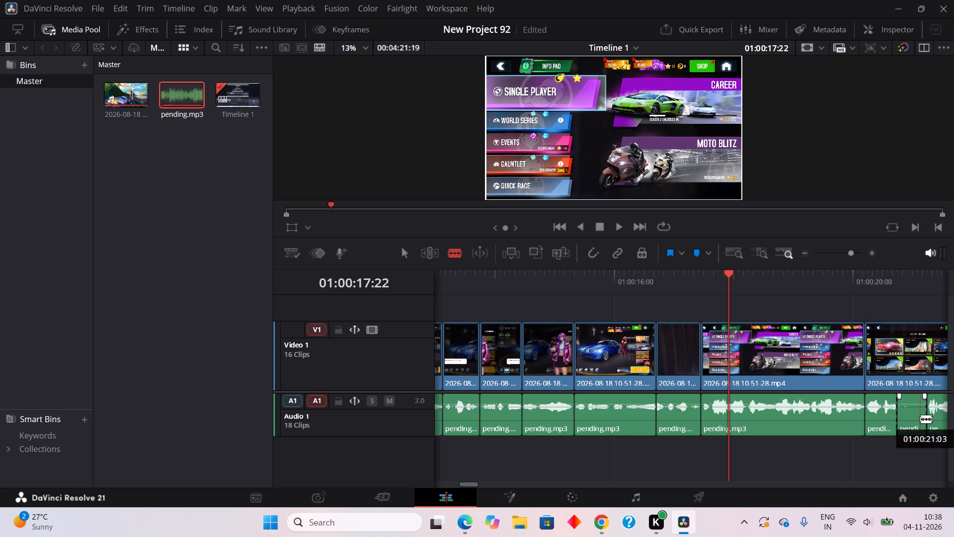
{"action": "left_click", "coordinate": [920, 419]}
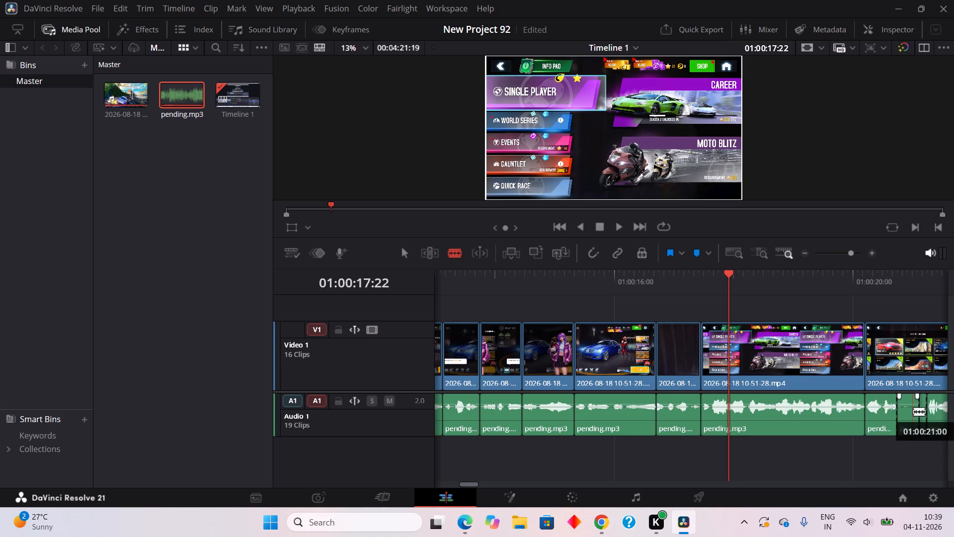
{"action": "left_click", "coordinate": [913, 411]}
{"action": "key", "text": "ctrl+z"}
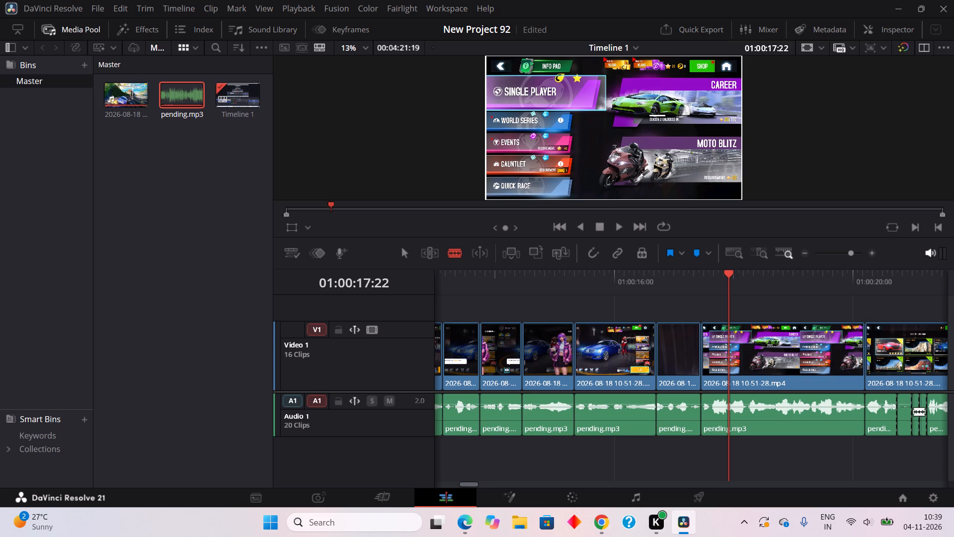
{"action": "key", "text": "ctrl+z"}
{"action": "right_click", "coordinate": [913, 411]}
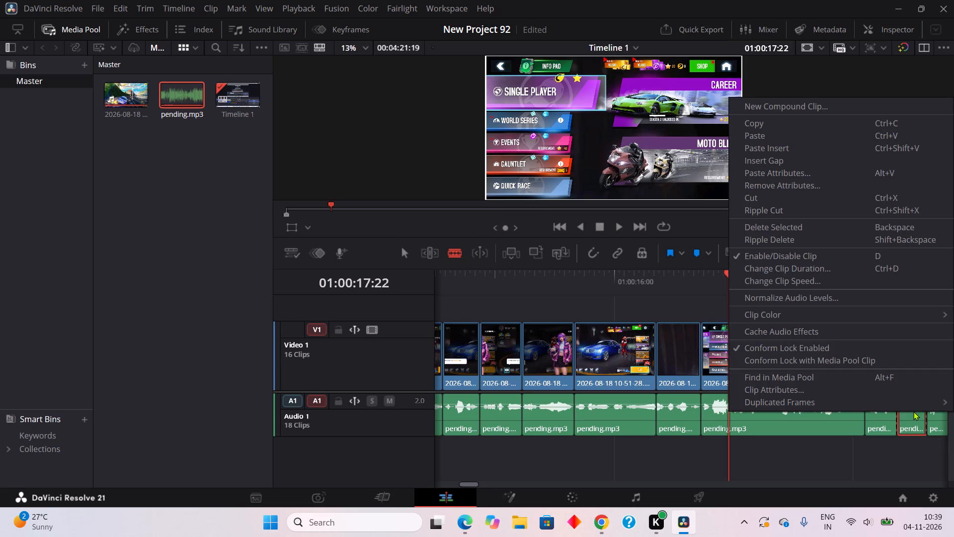
{"action": "left_click", "coordinate": [804, 212]}
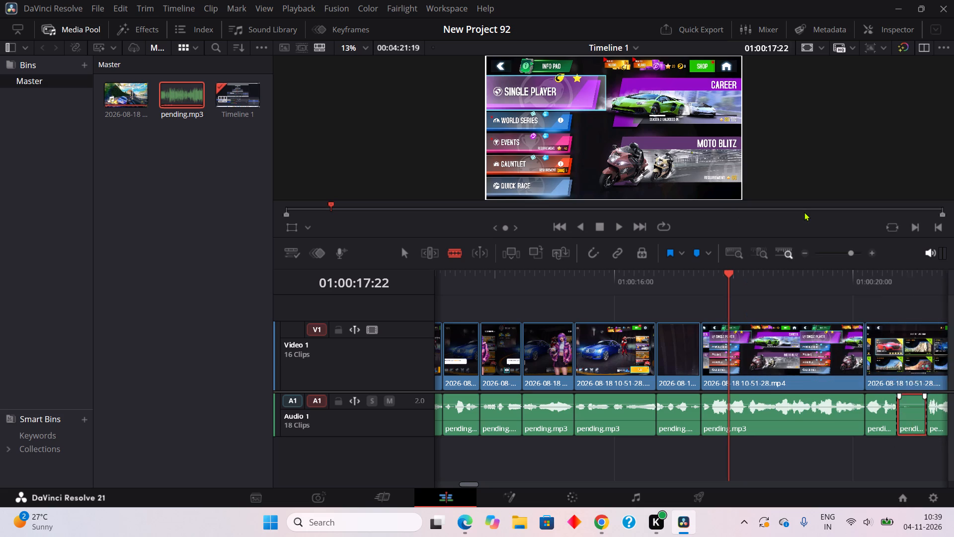
Play the edit from 01:00:17:22 to about 01:00:27:06 to check the cuts and find further pauses.
{"action": "left_click", "coordinate": [612, 223]}
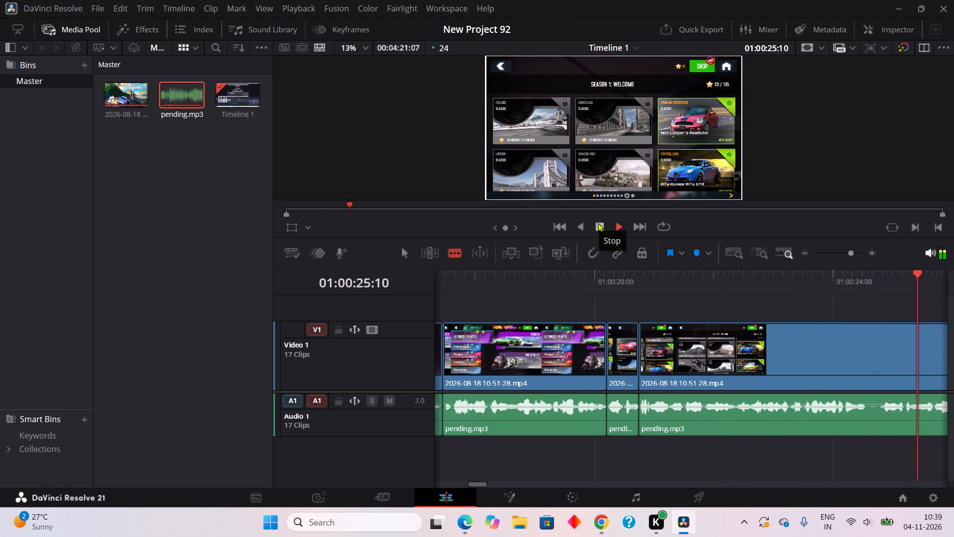
{"action": "left_click", "coordinate": [598, 223]}
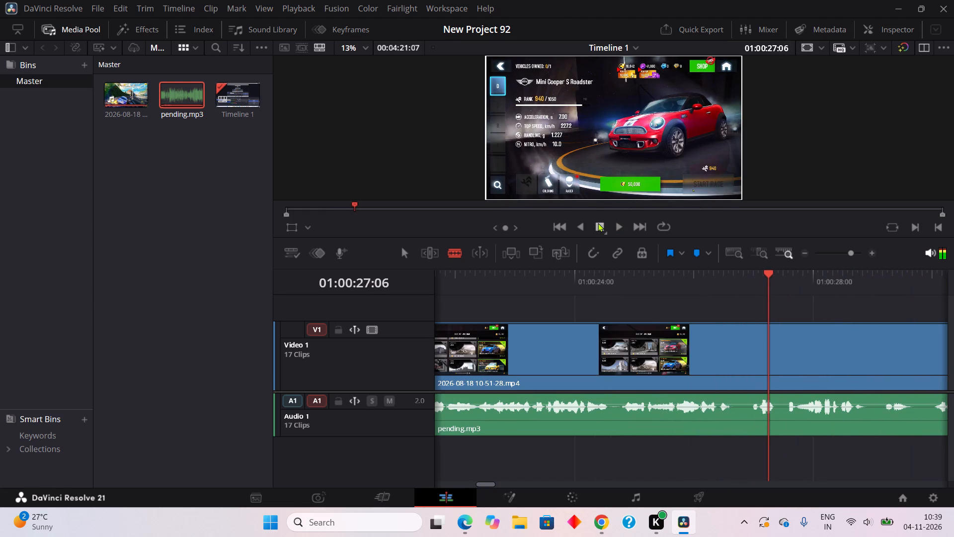
Blade pending.mp3 on both sides of the pauses at about 01:00:26:14–26:23, 01:00:27:08–27:13, 01:00:28:20–29:05 and 01:00:29:15–30:01.
{"action": "left_click", "coordinate": [729, 417]}
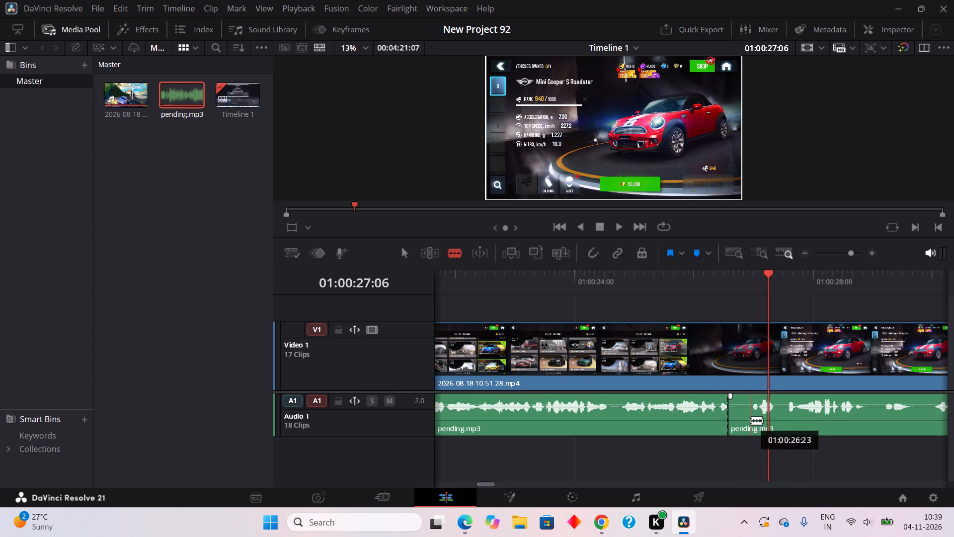
{"action": "left_click", "coordinate": [751, 420]}
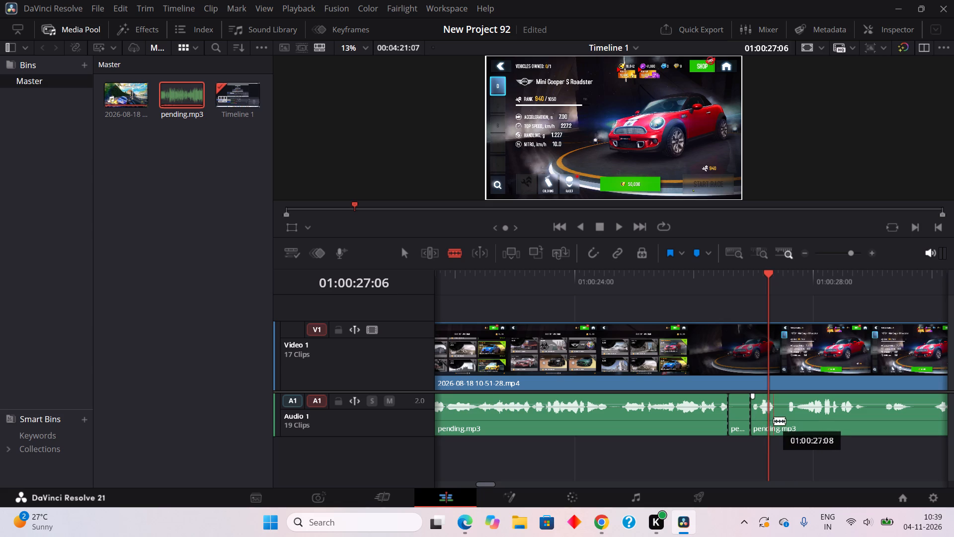
{"action": "left_click", "coordinate": [774, 421]}
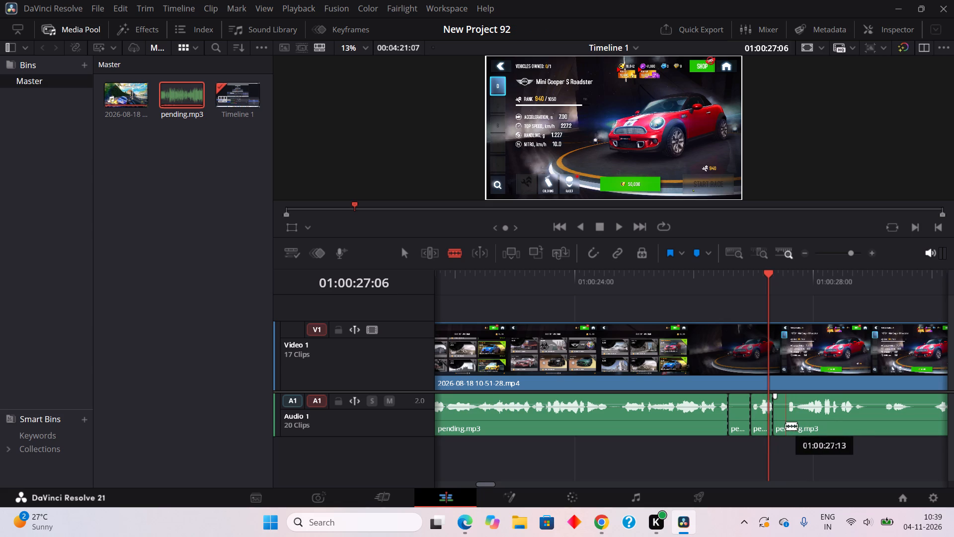
{"action": "left_click", "coordinate": [786, 426]}
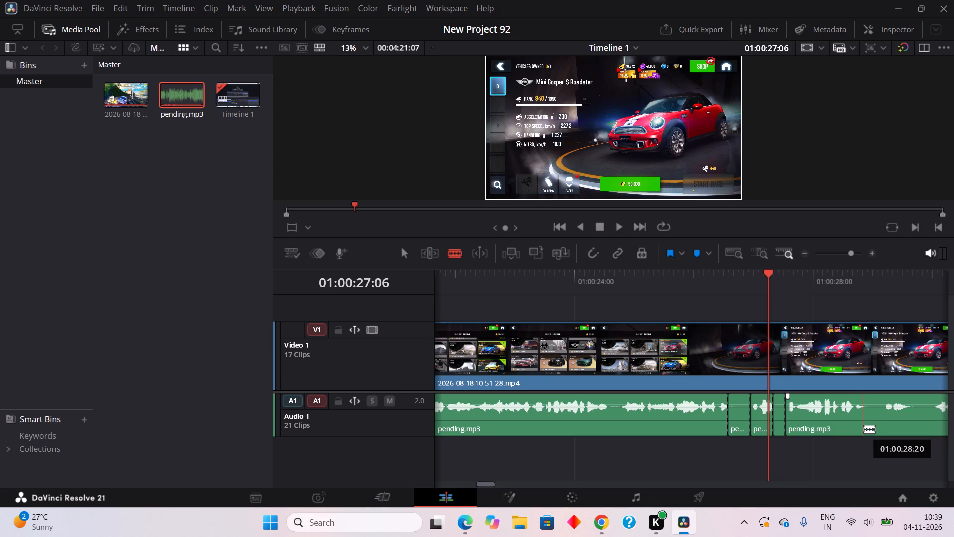
{"action": "left_click", "coordinate": [864, 429]}
{"action": "left_click", "coordinate": [885, 431]}
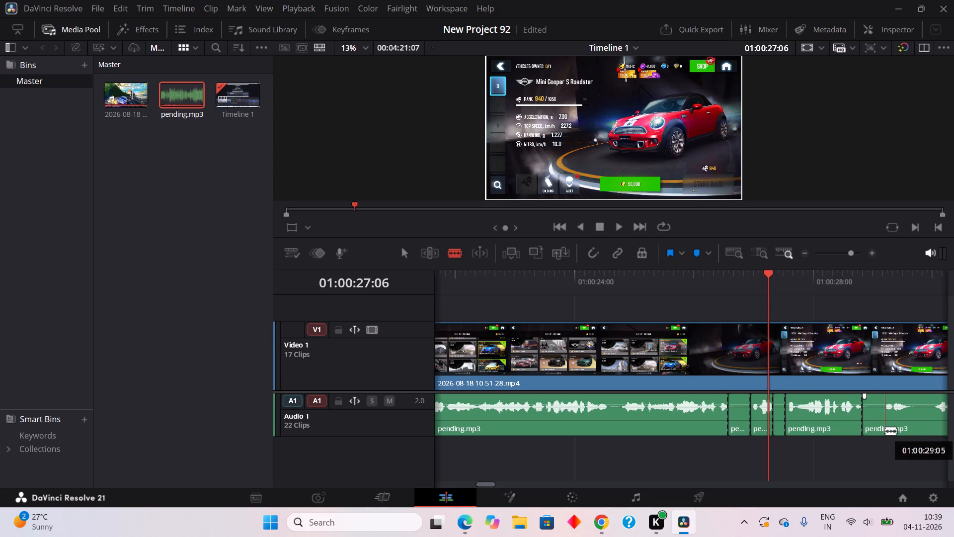
{"action": "left_click_drag", "start_coordinate": [910, 430], "coordinate": [914, 430]}
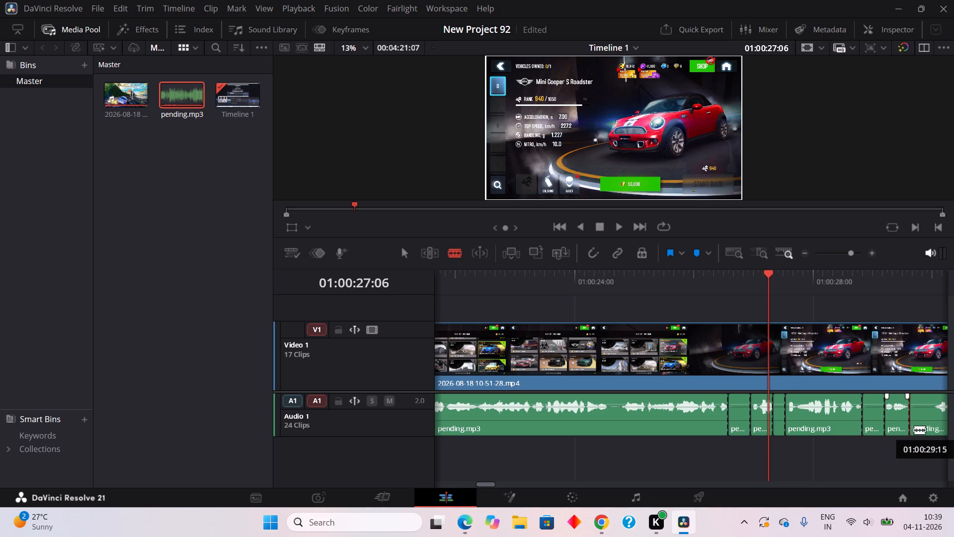
{"action": "left_click_drag", "start_coordinate": [914, 430], "coordinate": [942, 418]}
{"action": "left_click_drag", "start_coordinate": [942, 418], "coordinate": [935, 410]}
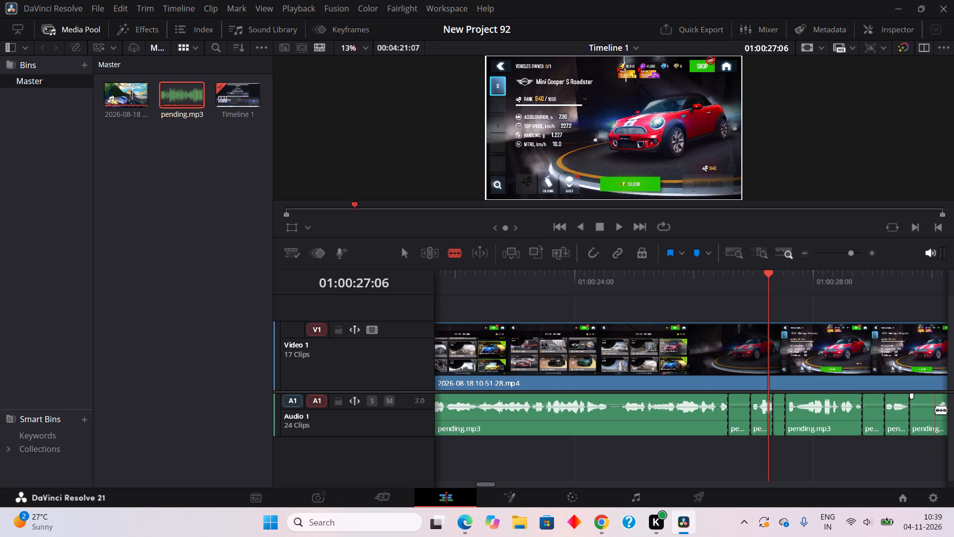
{"action": "left_click", "coordinate": [935, 410]}
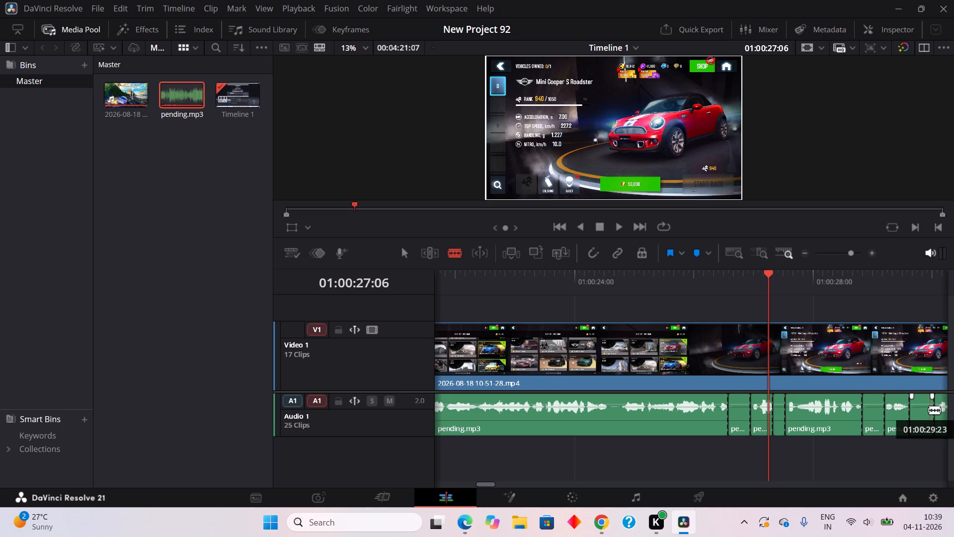
Ripple Cut the four bladed pauses in pending.mp3 at about 01:00:29:15–30:01, 01:00:28:20–29:05, 01:00:27:08–27:13 and 01:00:26:14–26:23, working backwards.
{"action": "right_click", "coordinate": [926, 410]}
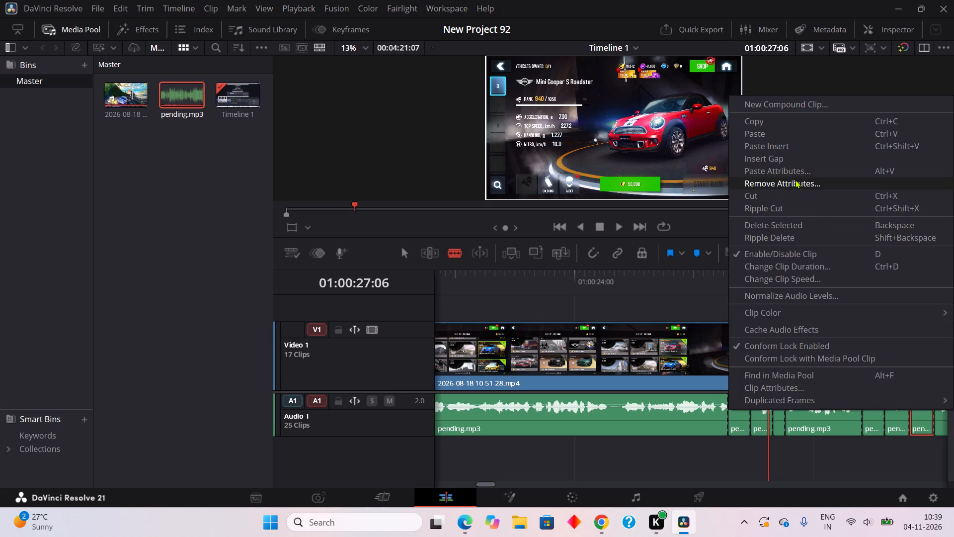
{"action": "left_click", "coordinate": [795, 205]}
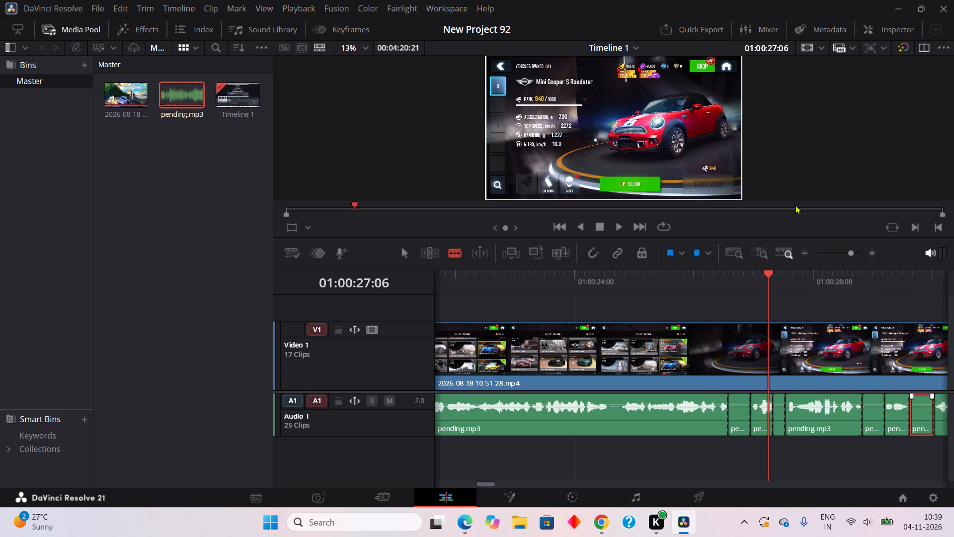
{"action": "right_click", "coordinate": [872, 400]}
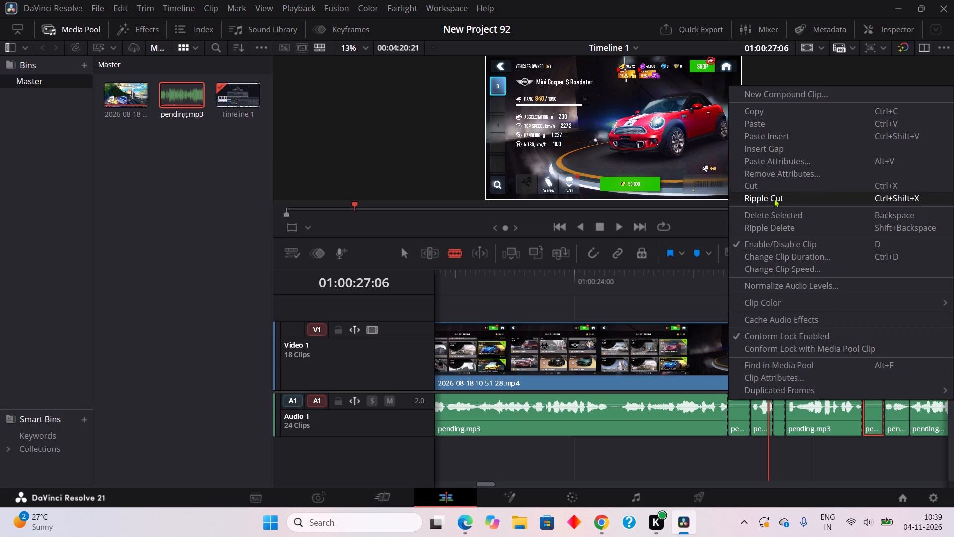
{"action": "left_click", "coordinate": [774, 198]}
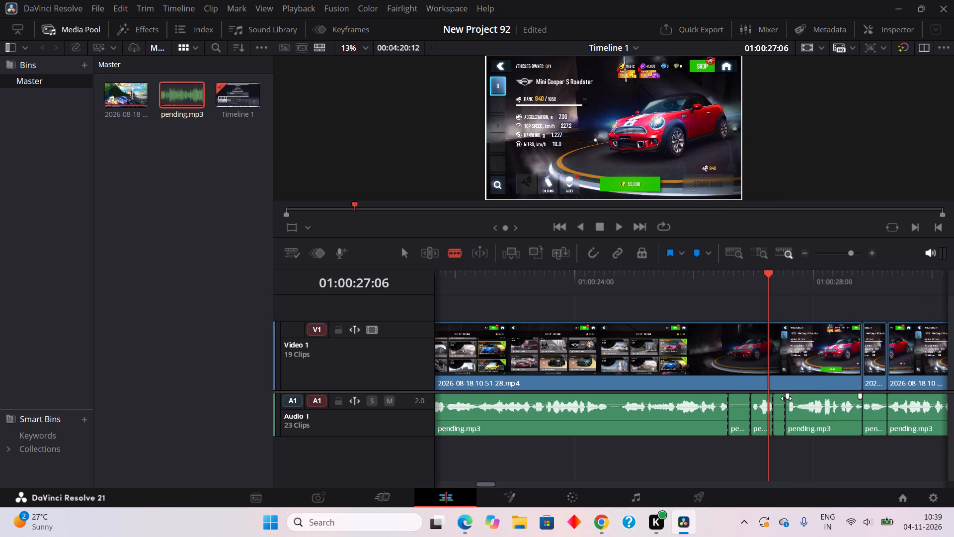
{"action": "right_click", "coordinate": [779, 407]}
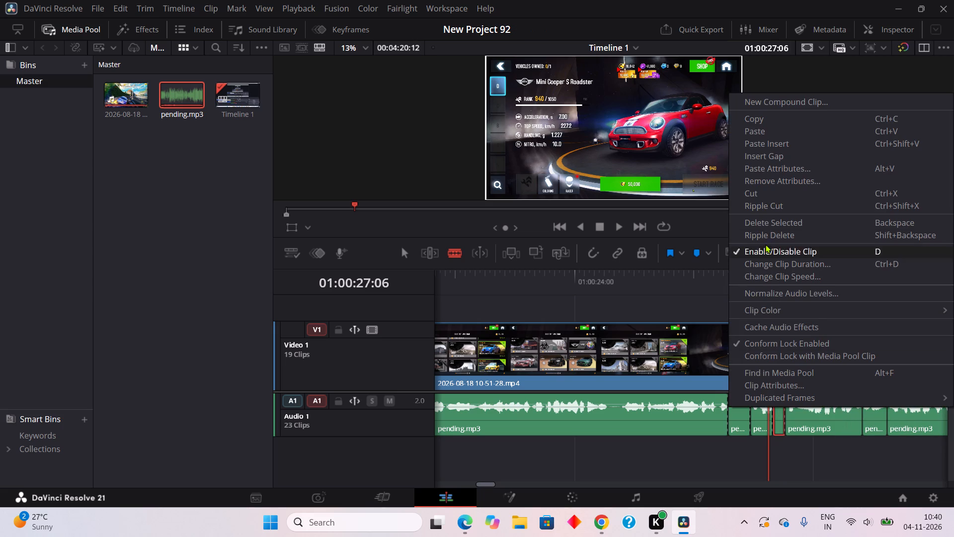
{"action": "left_click", "coordinate": [761, 208]}
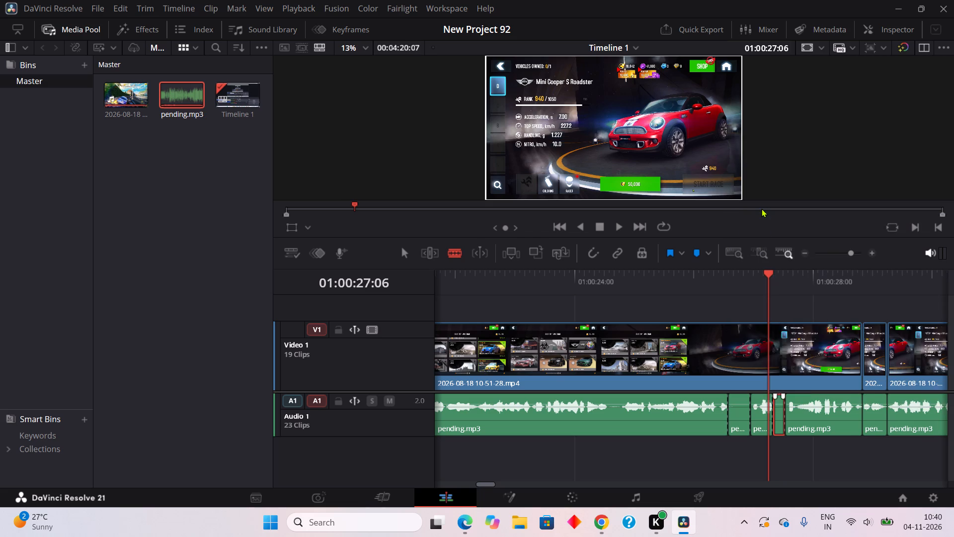
{"action": "right_click", "coordinate": [740, 420]}
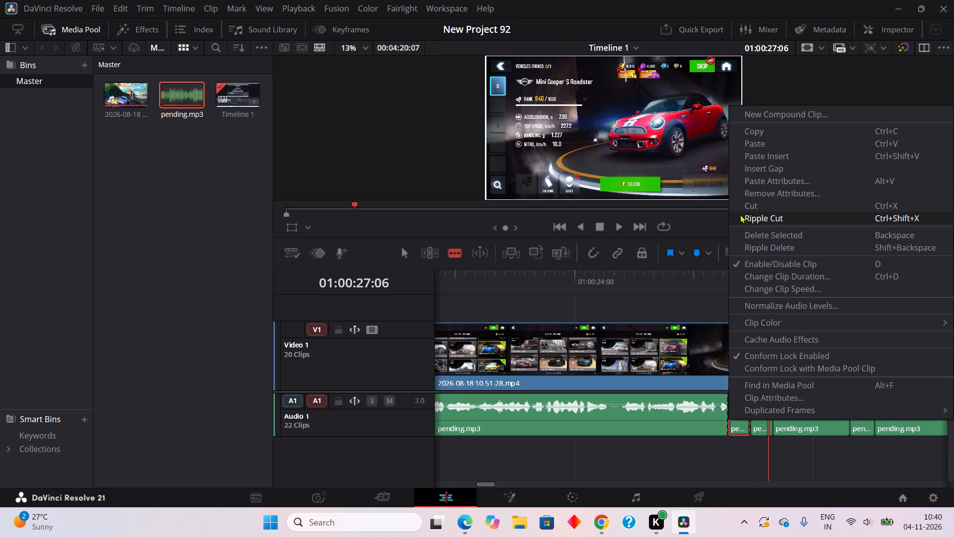
{"action": "left_click", "coordinate": [740, 216]}
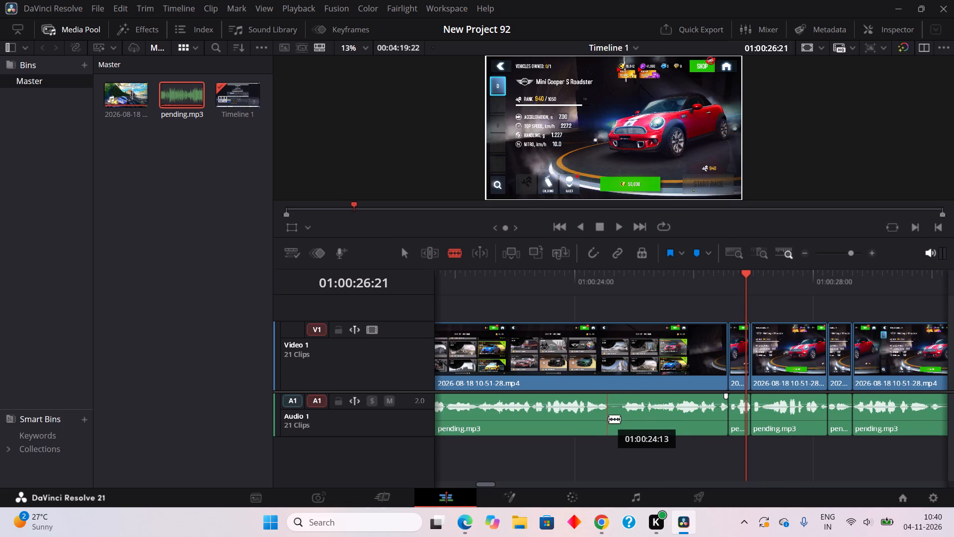
Blade pending.mp3 at about 01:00:24:15 and 01:00:24:19, and Ripple Cut the short pause between the cuts.
{"action": "left_click_drag", "start_coordinate": [613, 417], "coordinate": [618, 417]}
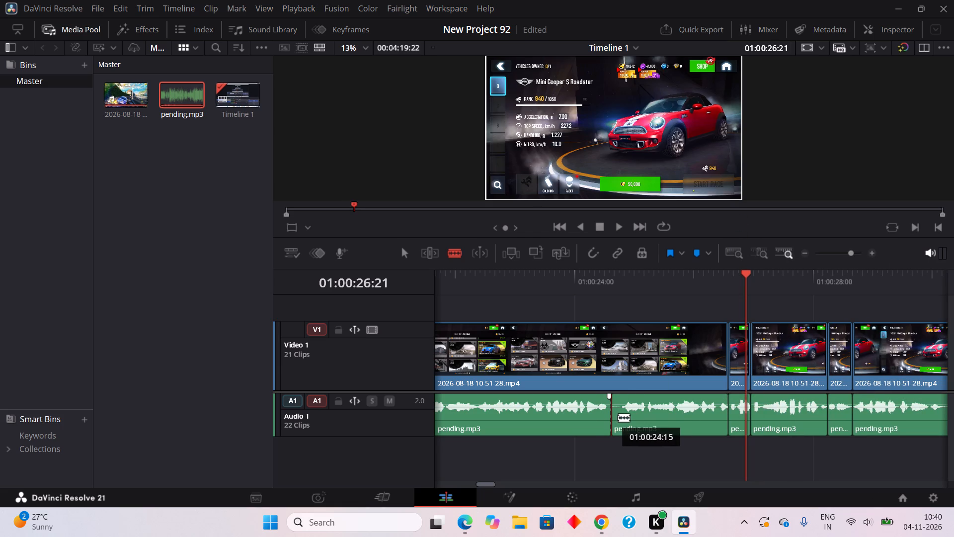
{"action": "left_click_drag", "start_coordinate": [618, 417], "coordinate": [622, 417]}
{"action": "left_click", "coordinate": [622, 417]}
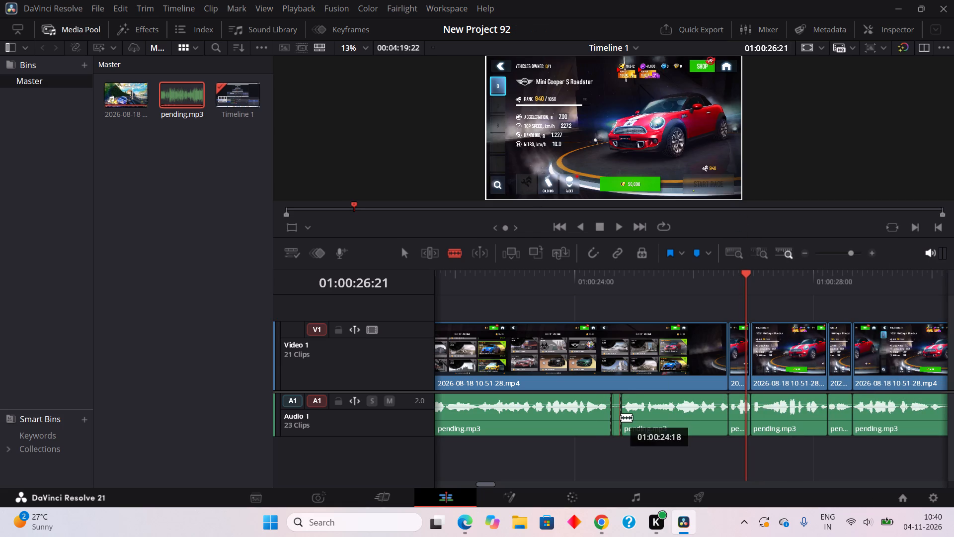
{"action": "right_click", "coordinate": [618, 417]}
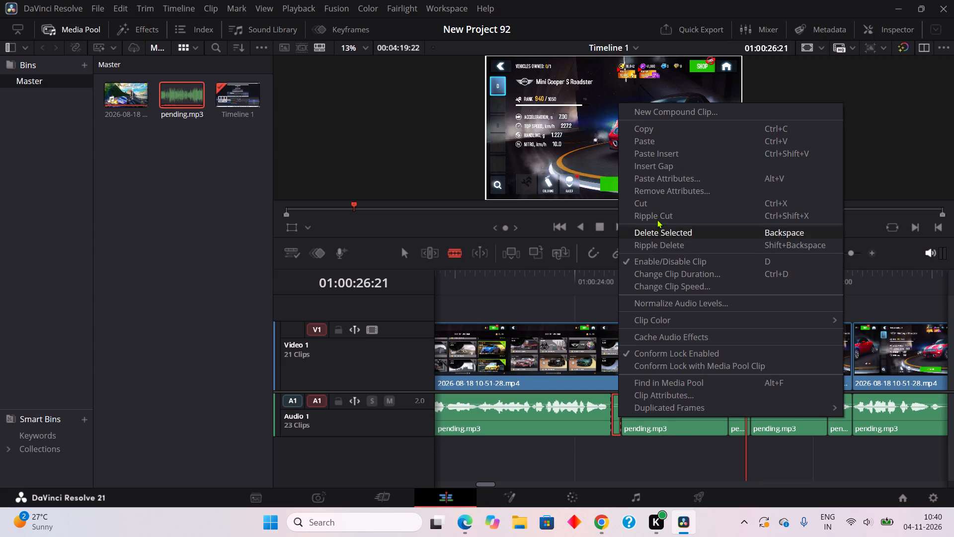
{"action": "left_click", "coordinate": [656, 211]}
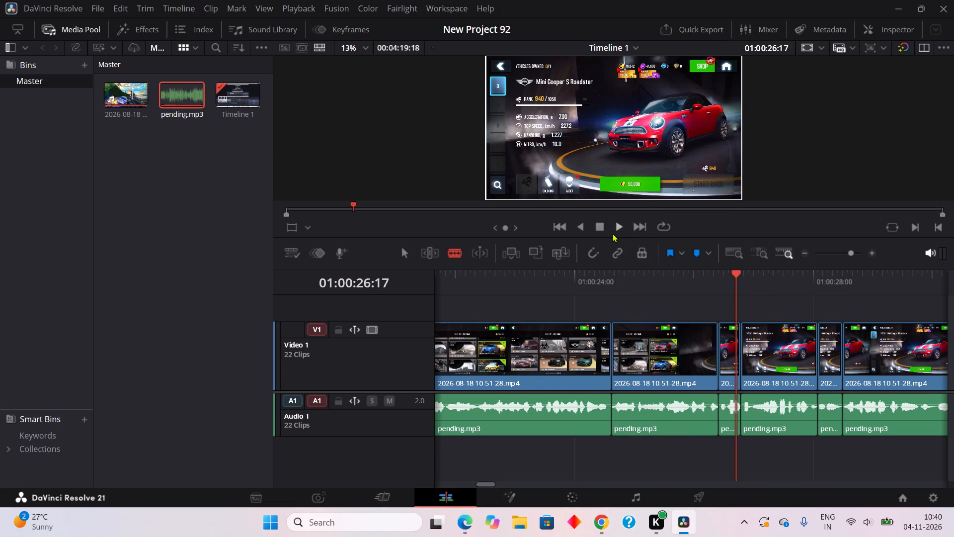
Play the edit from 01:00:26:17 to about 01:00:31:13 to check the recent cuts.
{"action": "left_click", "coordinate": [610, 227]}
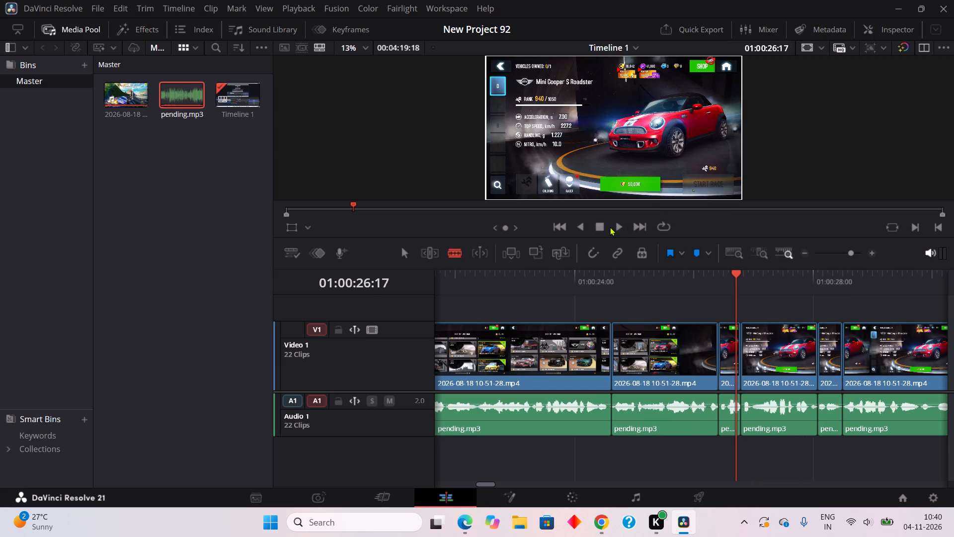
{"action": "left_click", "coordinate": [611, 227]}
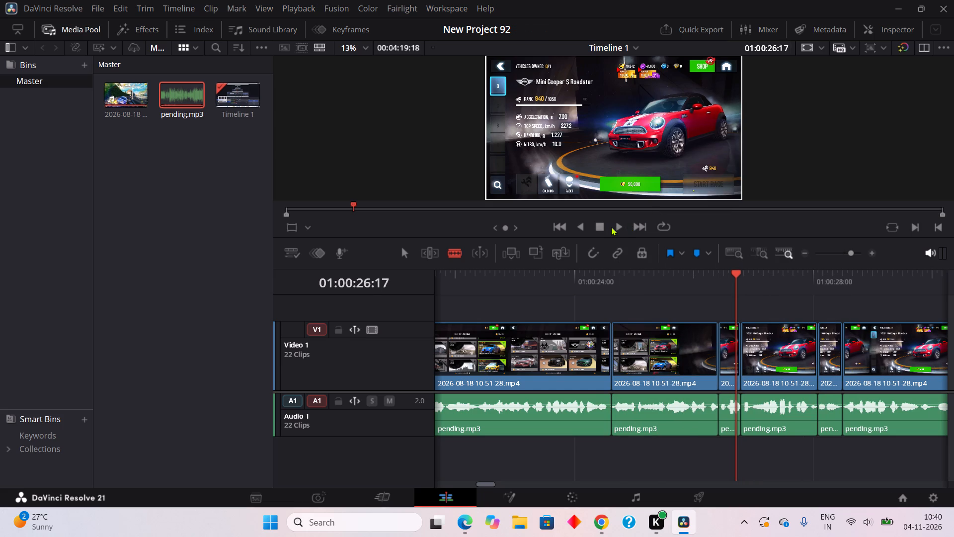
{"action": "left_click", "coordinate": [616, 222]}
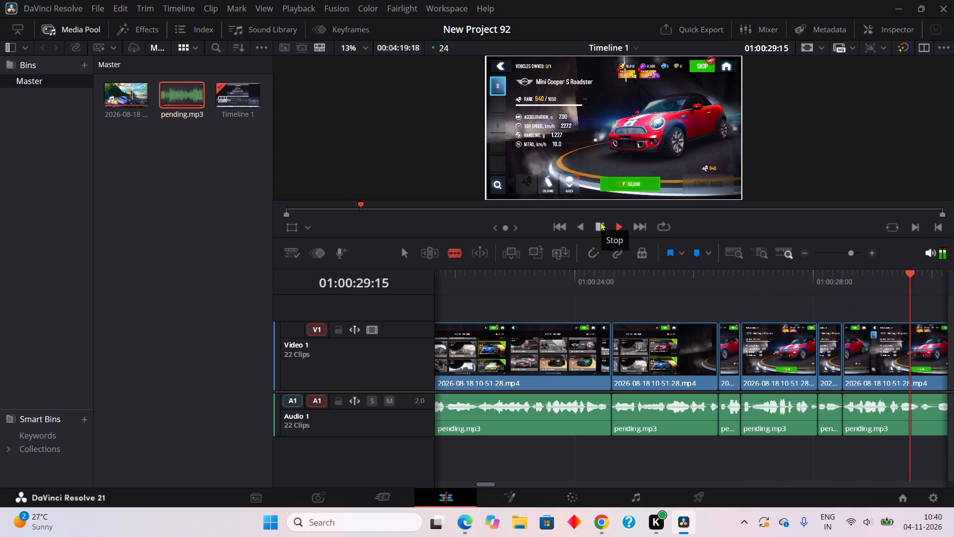
{"action": "left_click", "coordinate": [600, 222]}
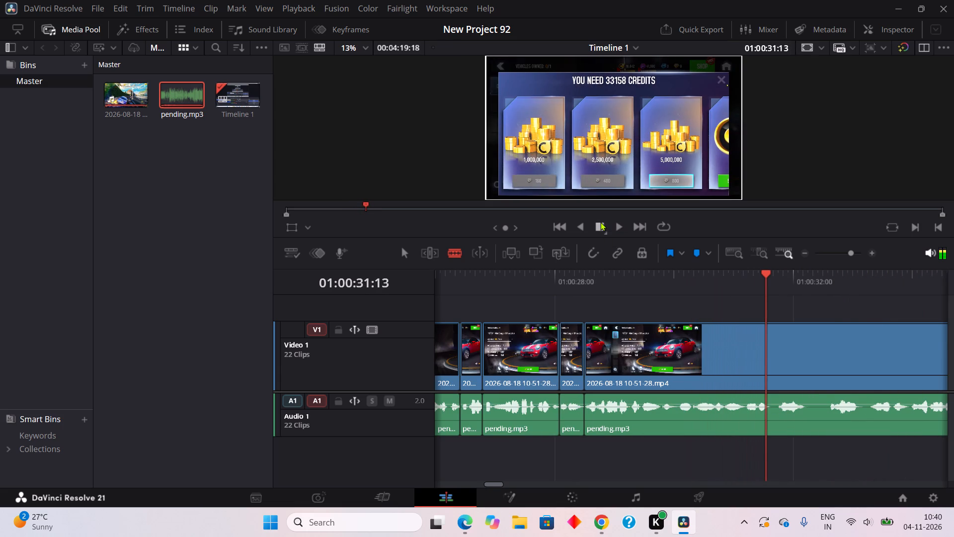
Ripple Cut the short pending.mp3 clip at about 01:00:28:02–28:12.
{"action": "right_click", "coordinate": [578, 409]}
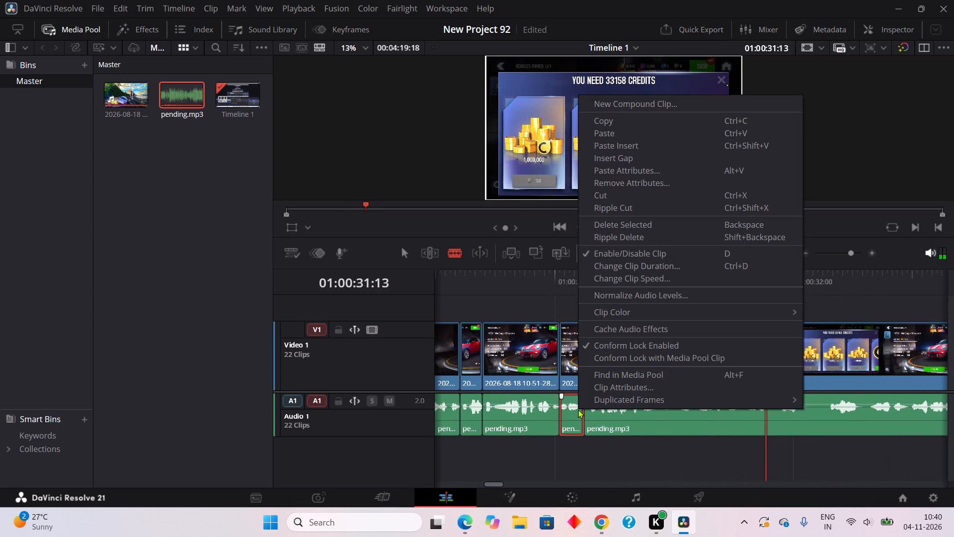
{"action": "left_click", "coordinate": [638, 209]}
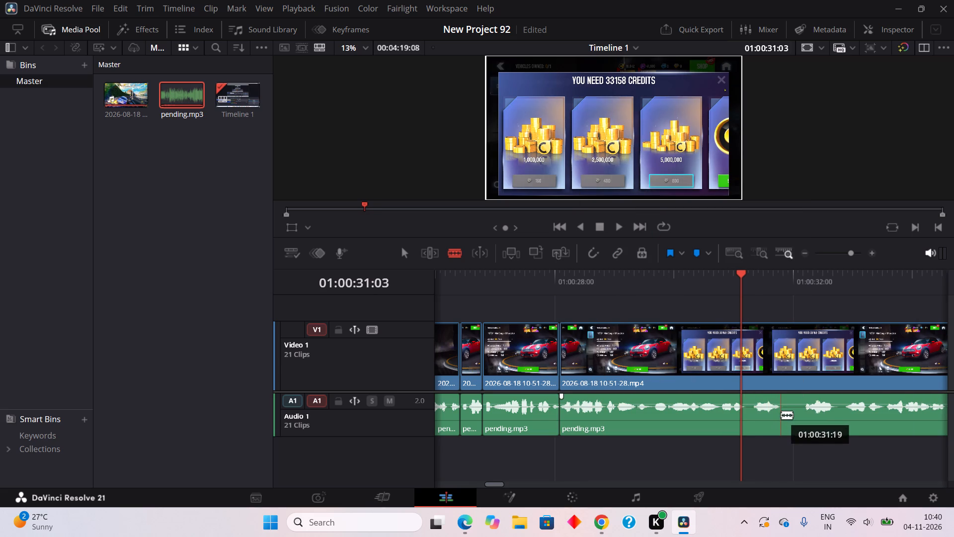
Blade pending.mp3 at about 01:00:31:19, 01:00:32:05, 01:00:32:17 and 01:00:32:23, and Ripple Cut the two pauses between these cuts.
{"action": "left_click", "coordinate": [781, 415]}
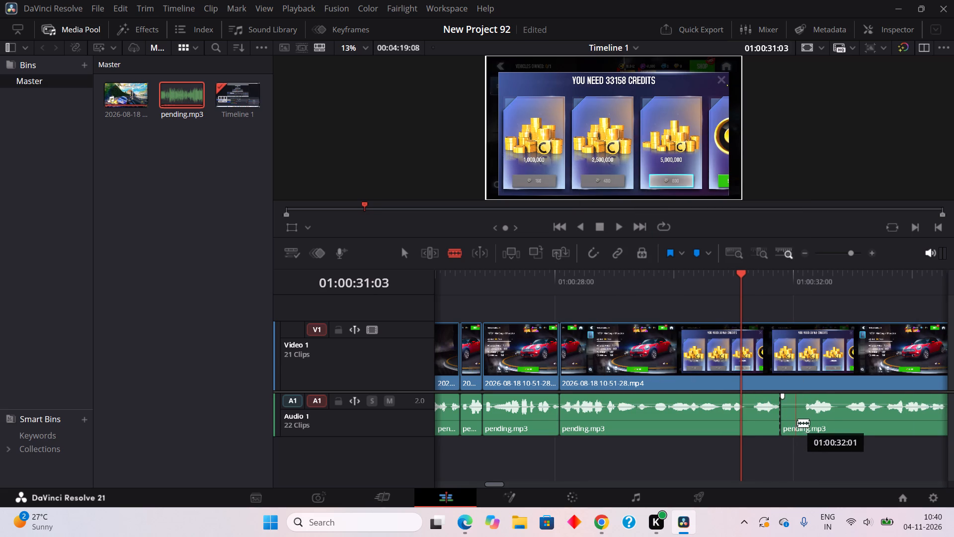
{"action": "left_click", "coordinate": [807, 424]}
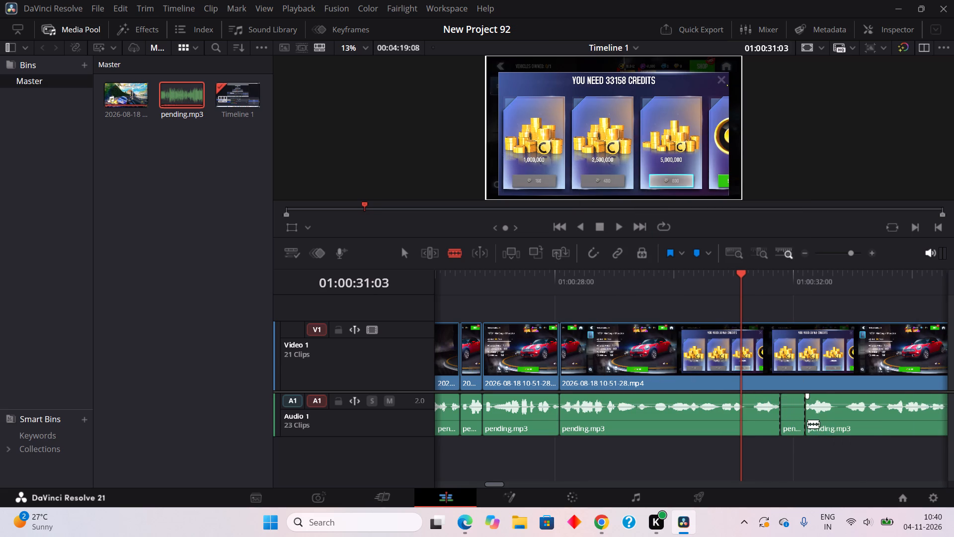
{"action": "left_click_drag", "start_coordinate": [836, 425], "coordinate": [841, 426]}
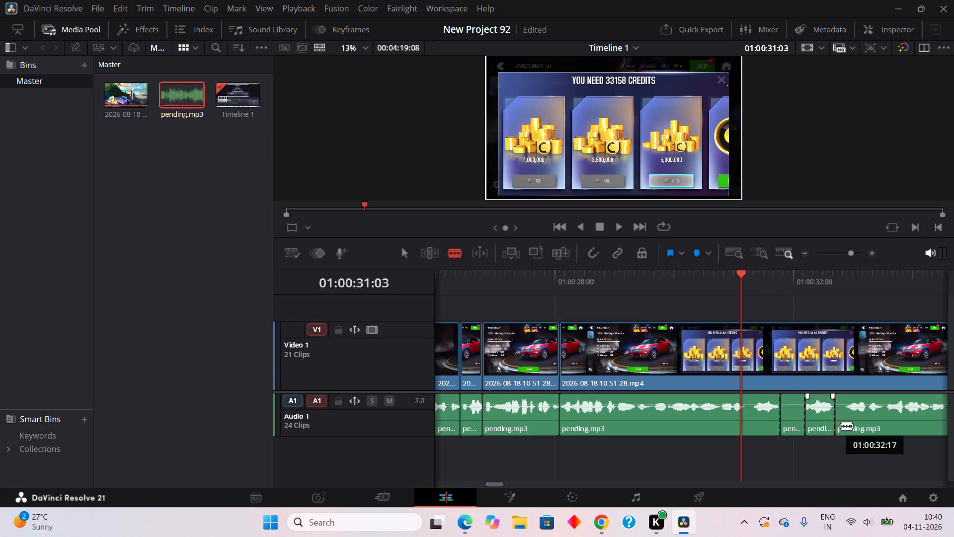
{"action": "left_click_drag", "start_coordinate": [841, 426], "coordinate": [852, 427]}
{"action": "left_click", "coordinate": [852, 427]}
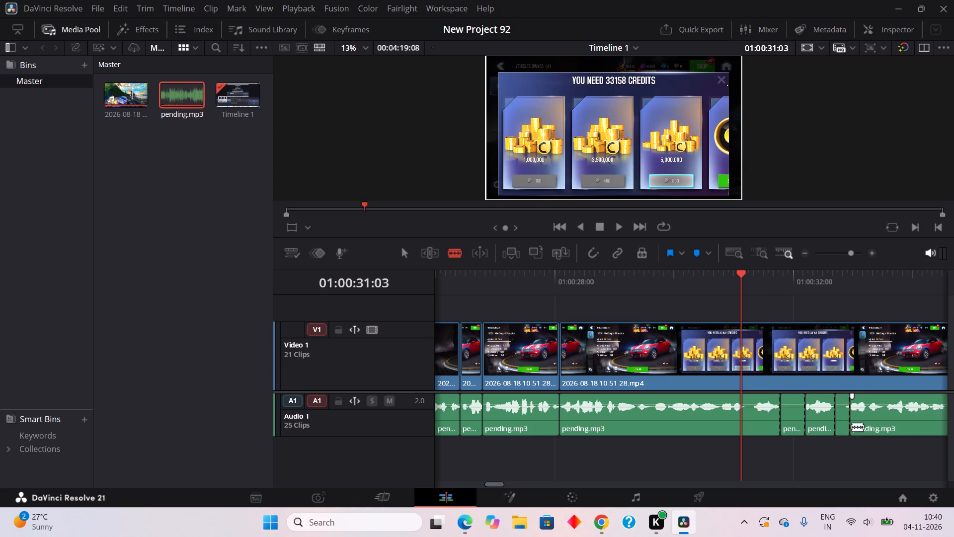
{"action": "right_click", "coordinate": [839, 420]}
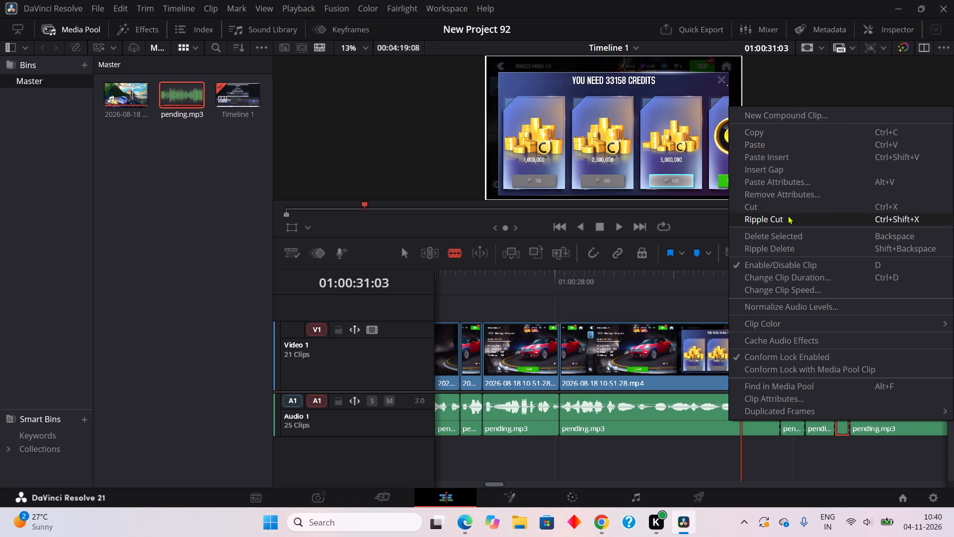
{"action": "left_click", "coordinate": [788, 215]}
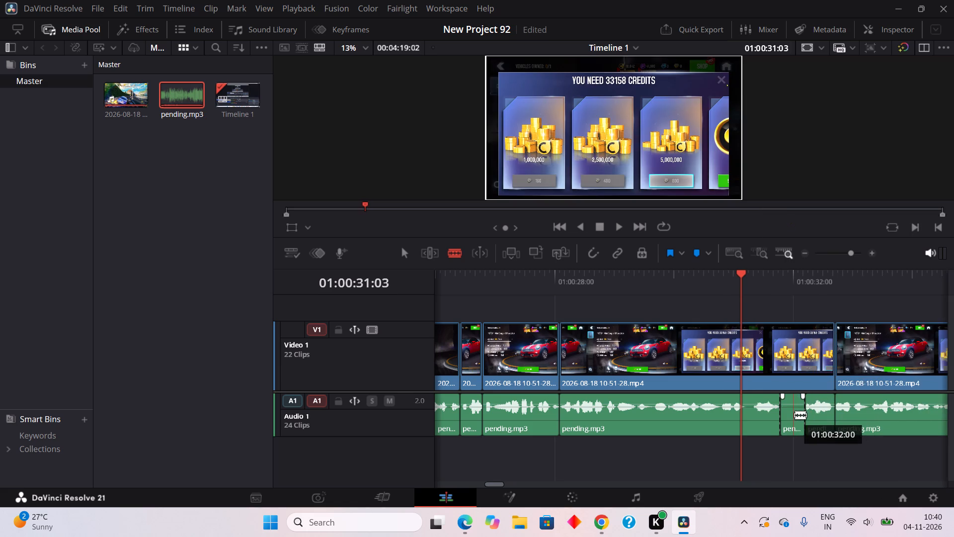
{"action": "right_click", "coordinate": [795, 415]}
{"action": "scroll", "coordinate": [795, 415], "scroll_direction": "down", "scroll_amount": 1}
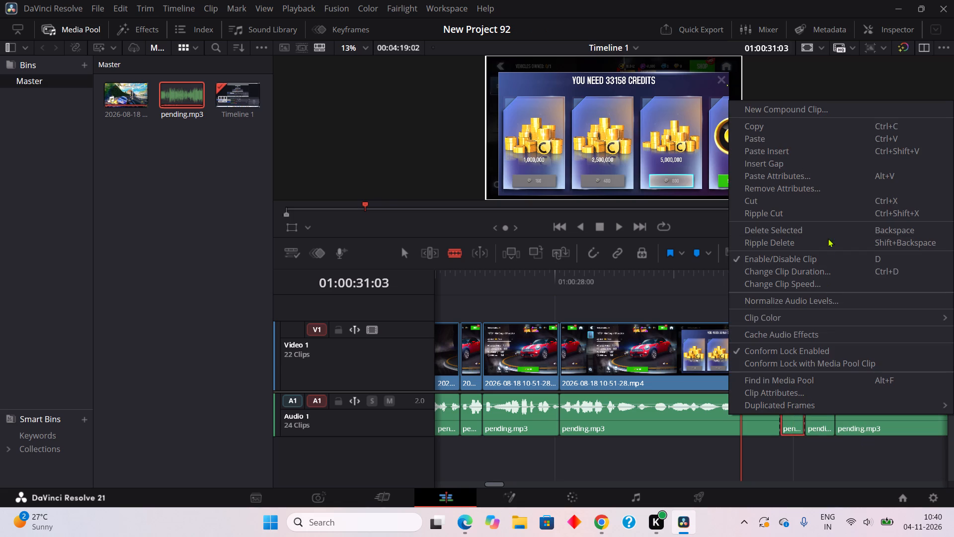
{"action": "left_click", "coordinate": [820, 208]}
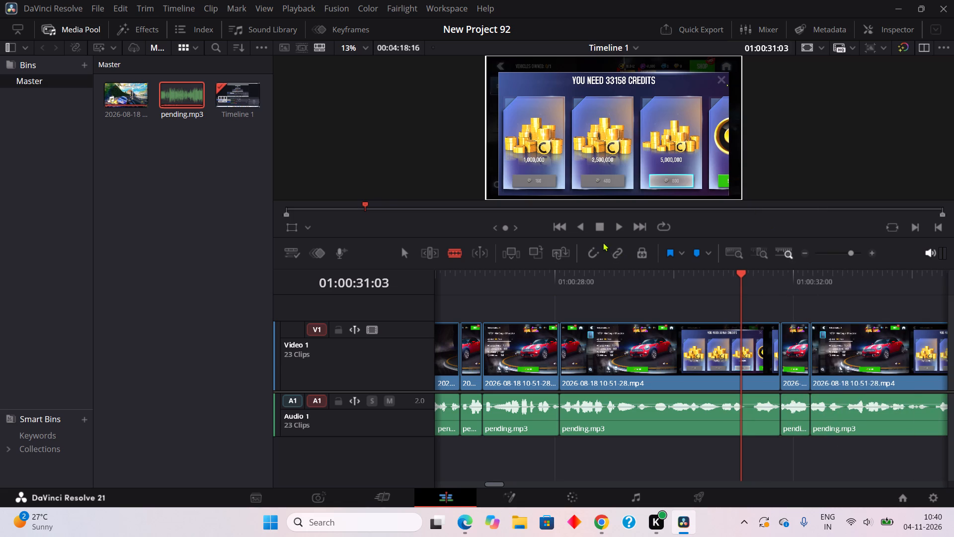
Play the edit from 01:00:31:03 to about 01:00:39:21 to check the cuts and find further pauses.
{"action": "left_click", "coordinate": [616, 225]}
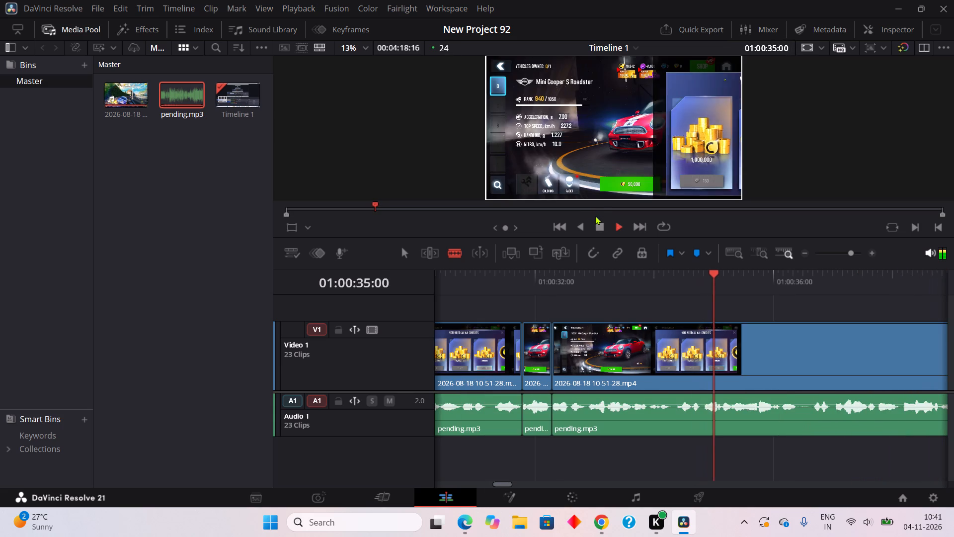
{"action": "left_click", "coordinate": [608, 229]}
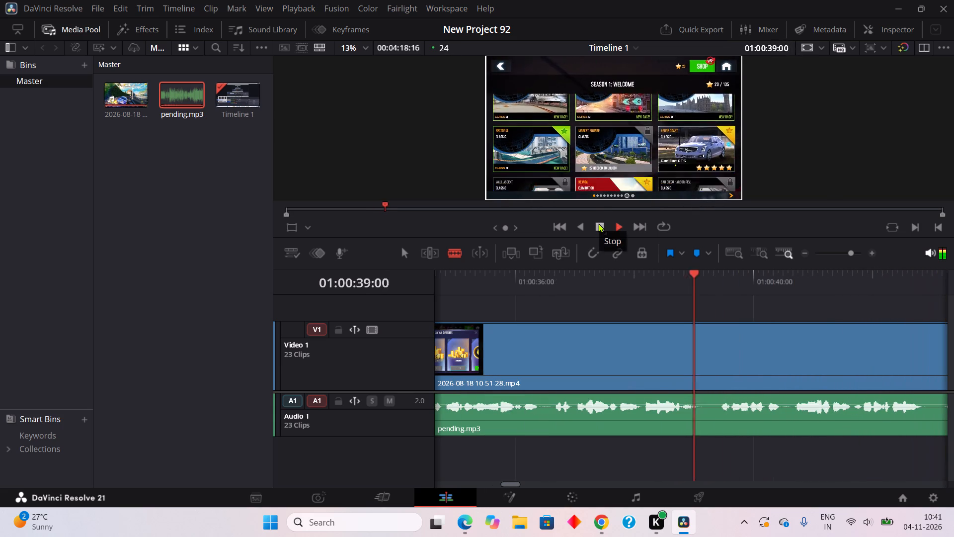
{"action": "left_click", "coordinate": [598, 223]}
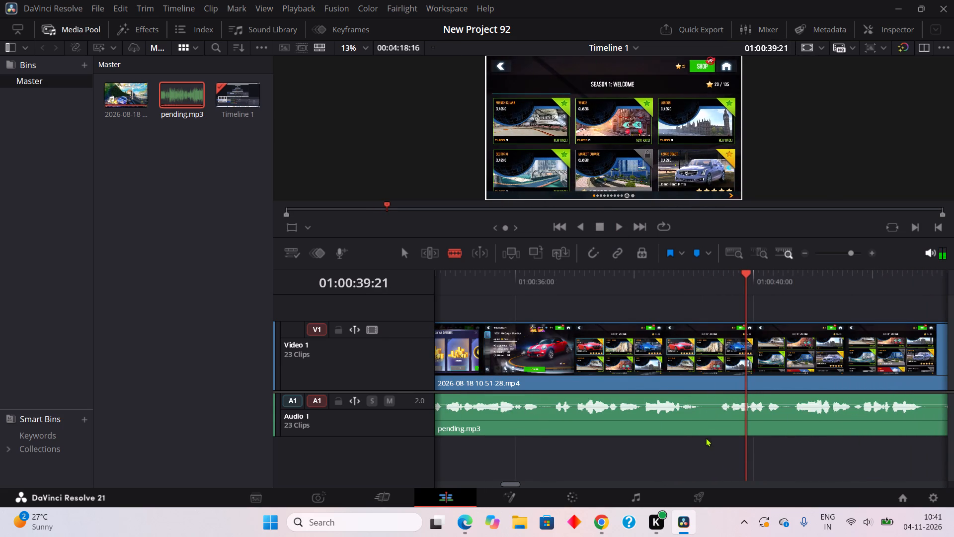
Blade pending.mp3 at about 01:00:36:10, 01:00:36:15, 01:00:39:03 and 01:00:39:11, and Ripple Cut the two pauses between these cuts.
{"action": "left_click", "coordinate": [540, 418]}
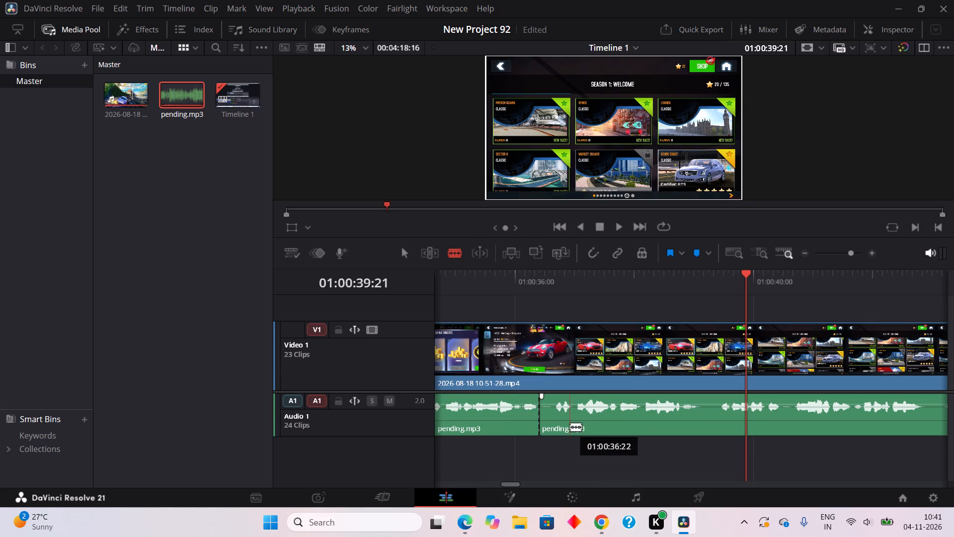
{"action": "left_click", "coordinate": [552, 427]}
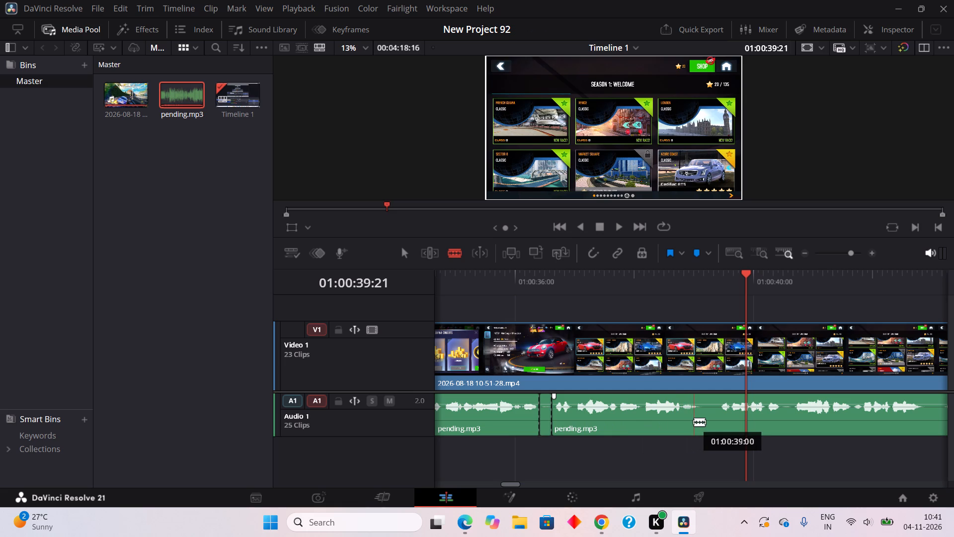
{"action": "left_click_drag", "start_coordinate": [703, 422], "coordinate": [721, 423]}
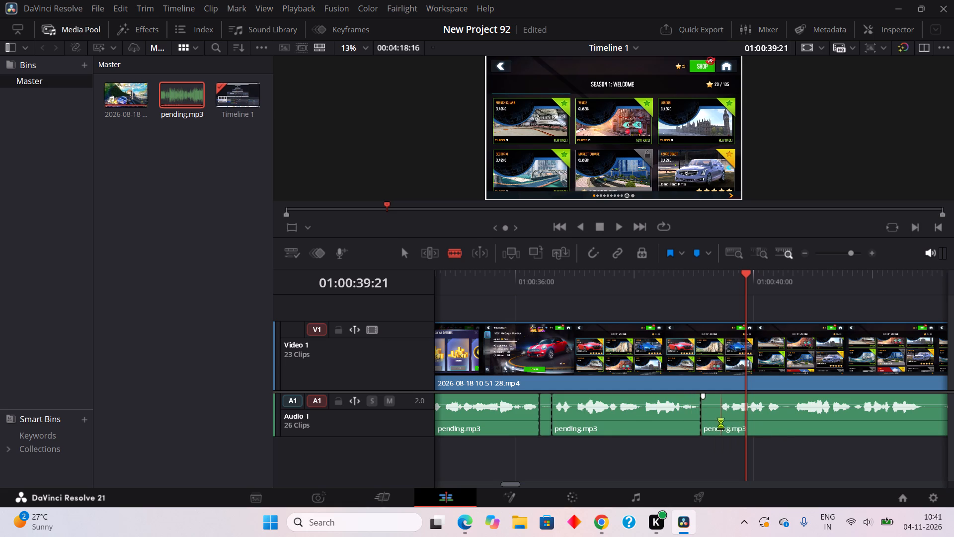
{"action": "left_click", "coordinate": [721, 423]}
{"action": "right_click", "coordinate": [715, 419]}
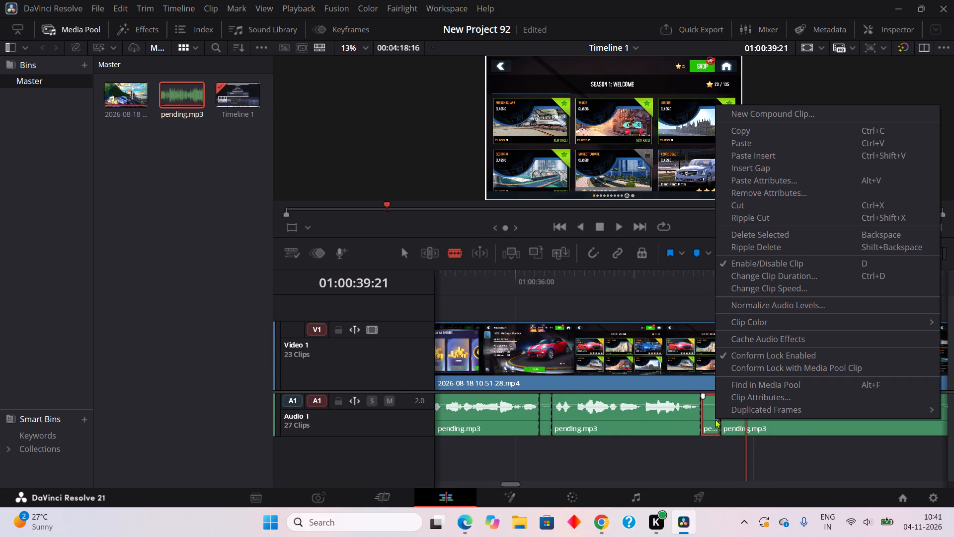
{"action": "left_click", "coordinate": [729, 220]}
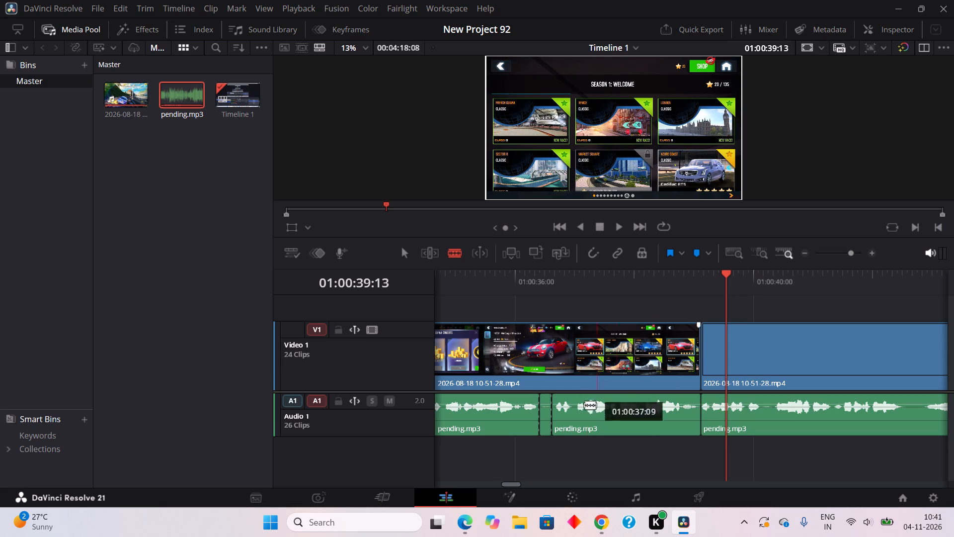
{"action": "right_click", "coordinate": [552, 420]}
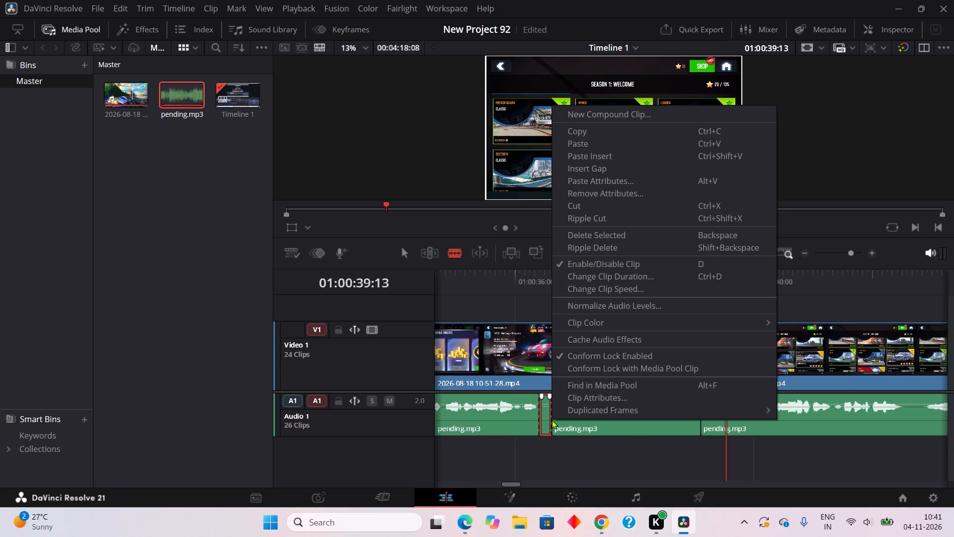
{"action": "left_click", "coordinate": [619, 215]}
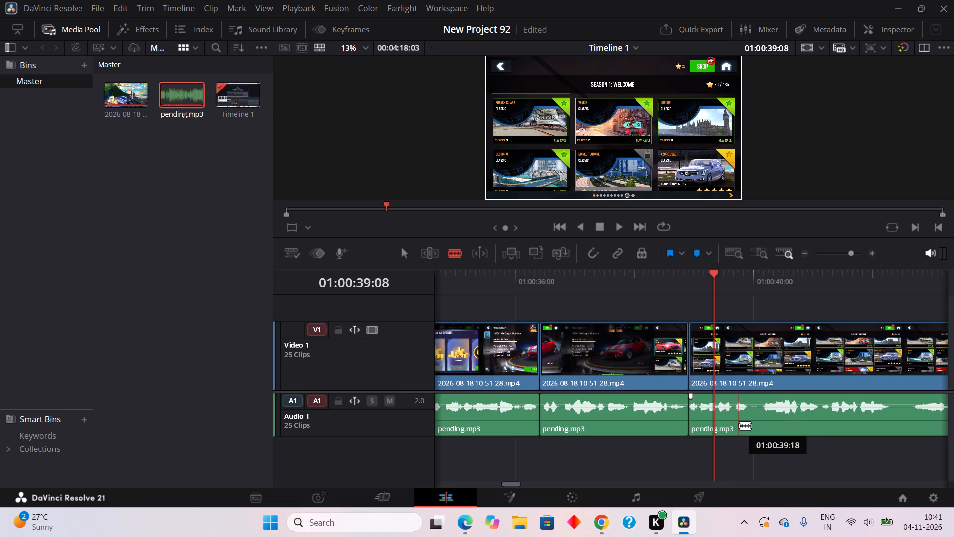
Blade pending.mp3 around the pauses at about 01:00:40:00–40:03 and 01:00:42:04–42:13, and Ripple Cut each one.
{"action": "left_click", "coordinate": [754, 425]}
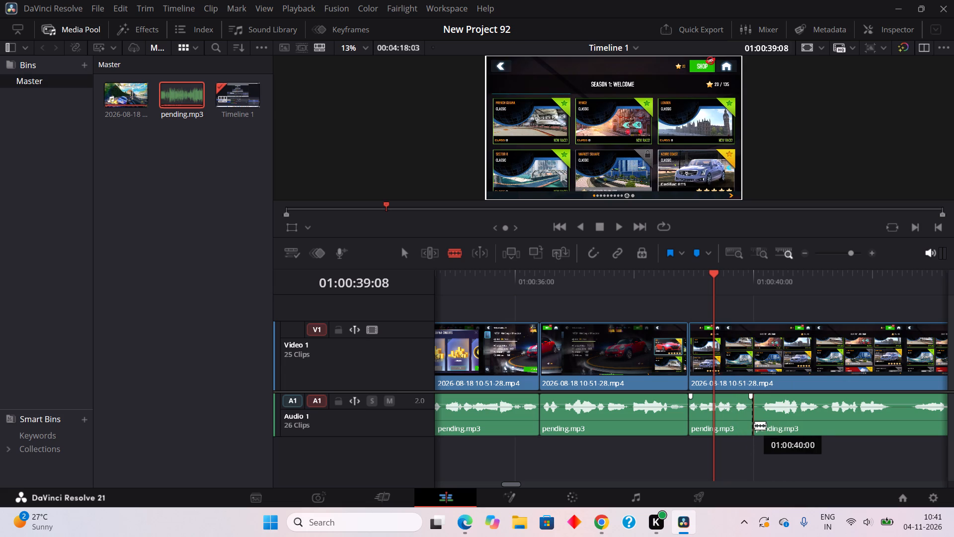
{"action": "left_click", "coordinate": [761, 426]}
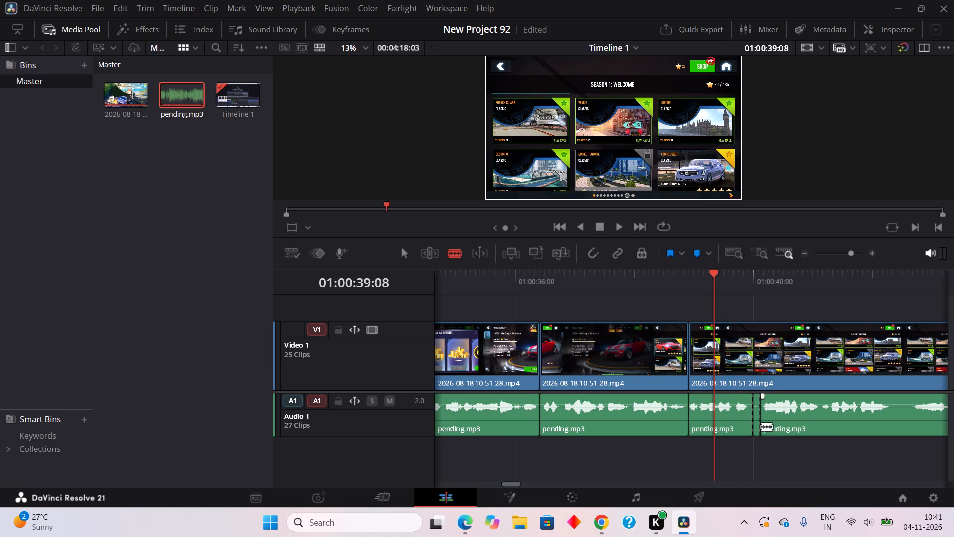
{"action": "right_click", "coordinate": [756, 422]}
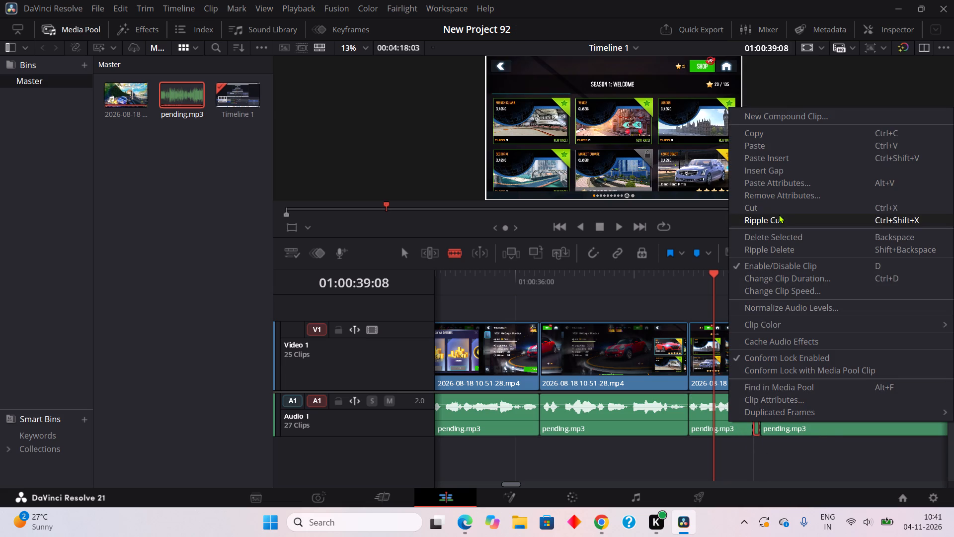
{"action": "left_click", "coordinate": [776, 217]}
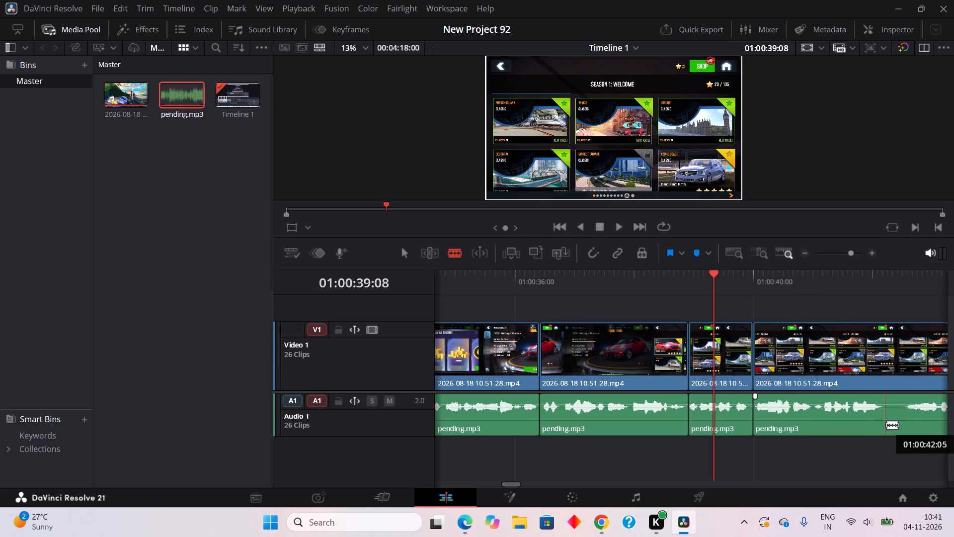
{"action": "left_click", "coordinate": [883, 425]}
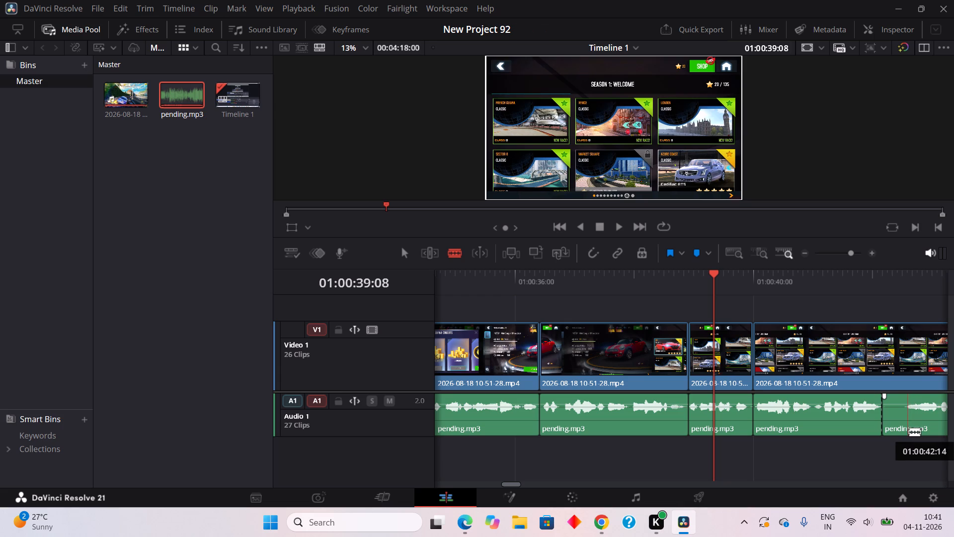
{"action": "left_click", "coordinate": [906, 432]}
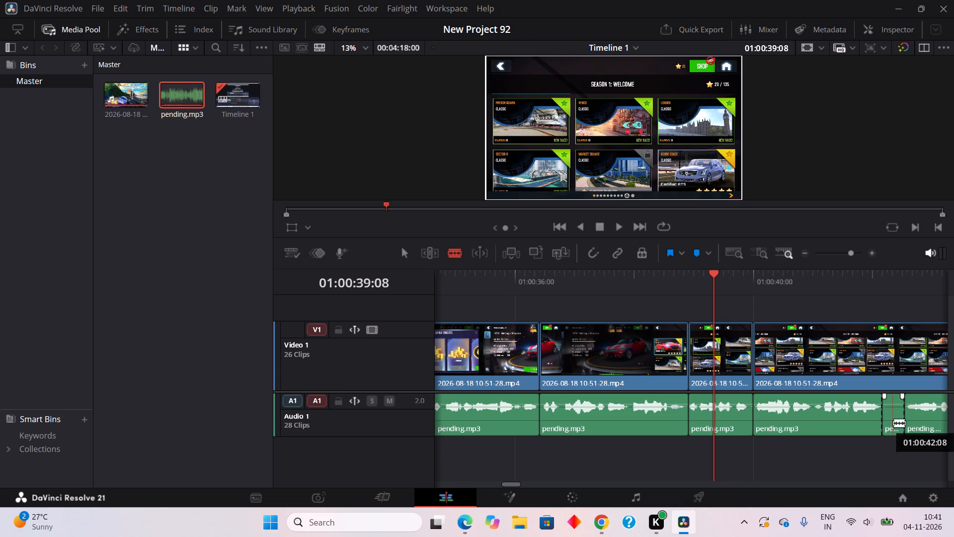
{"action": "right_click", "coordinate": [893, 423]}
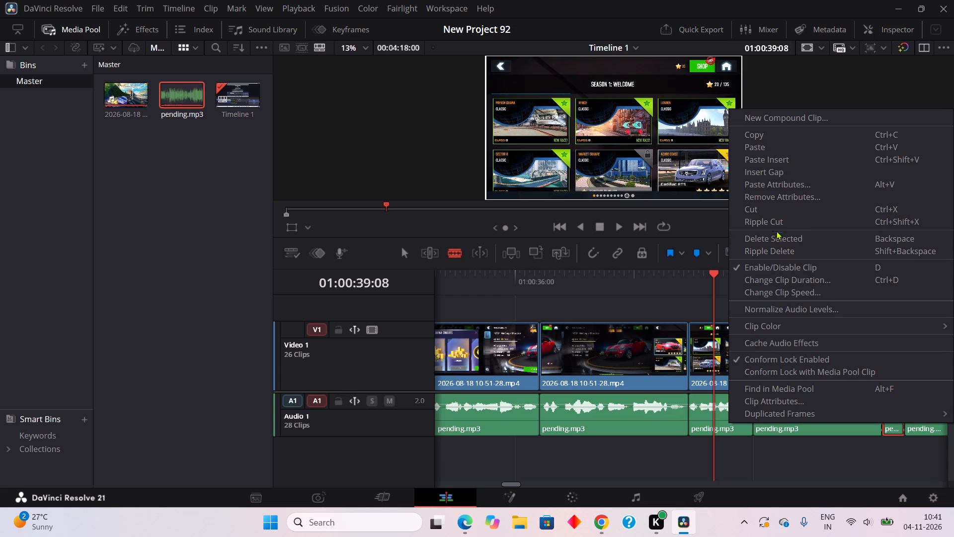
{"action": "left_click", "coordinate": [769, 219]}
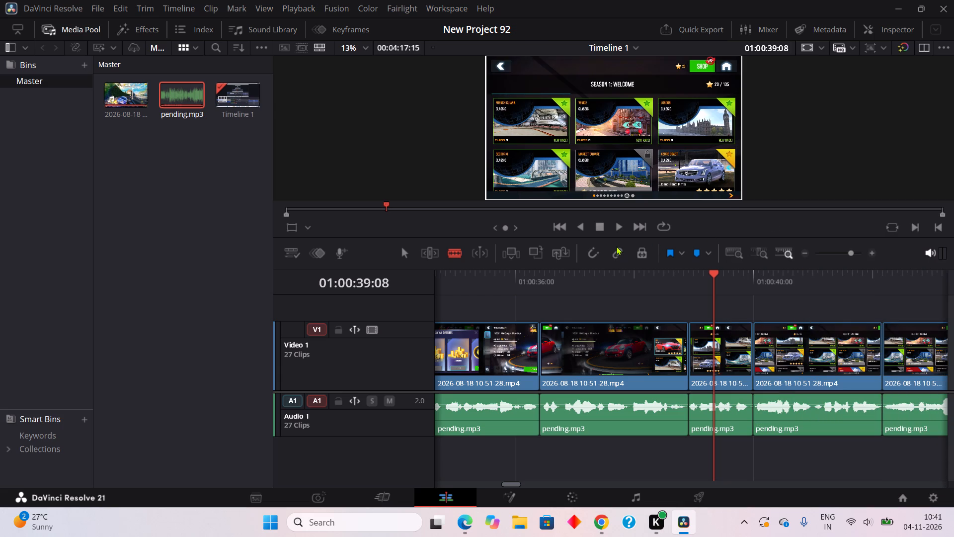
Play the edit from 01:00:39:08 to about 01:00:48:10 to check the cuts and find further pauses.
{"action": "left_click", "coordinate": [614, 227]}
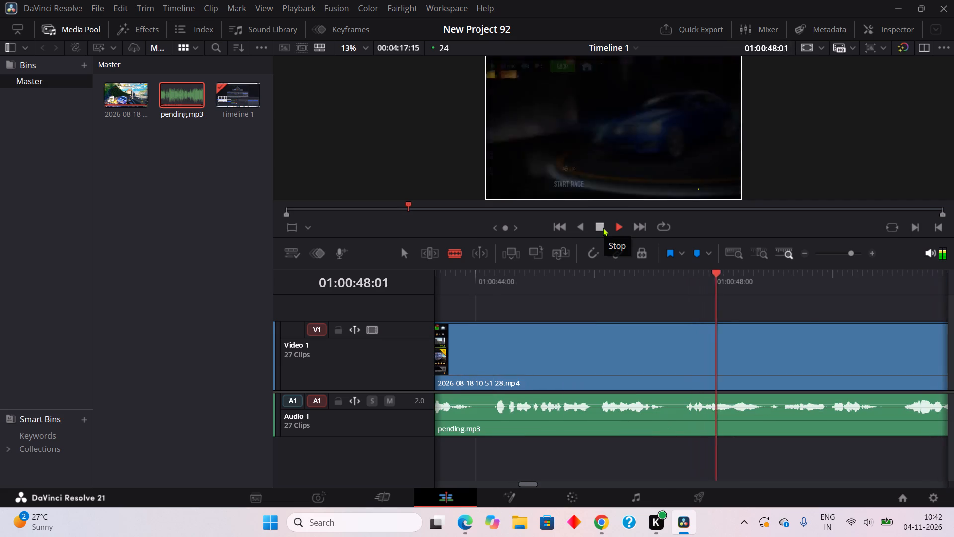
{"action": "left_click", "coordinate": [603, 227]}
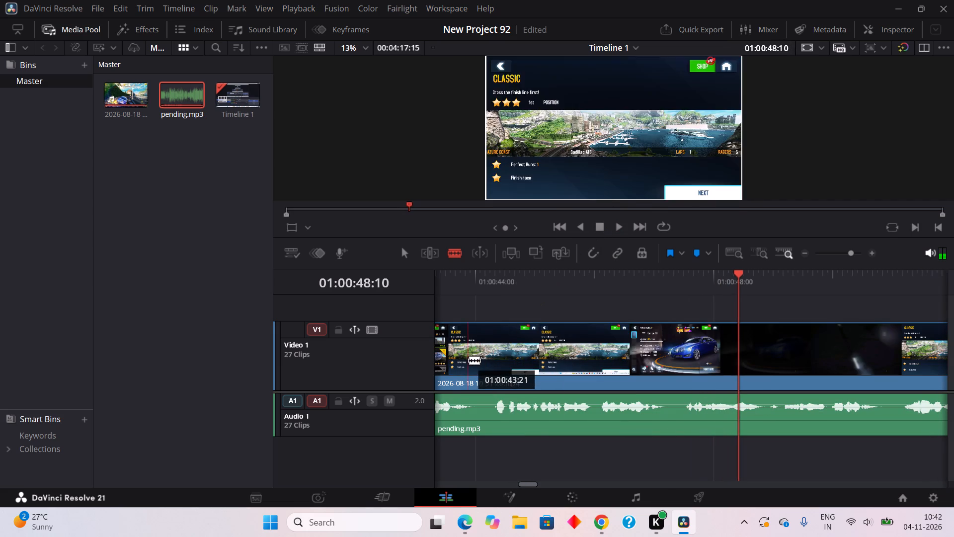
Blade pending.mp3 at both ends of three pauses, at about 01:00:43:22–44:09, 01:00:47:03–47:13 and 01:00:50:17–51:04.
{"action": "left_click", "coordinate": [471, 425]}
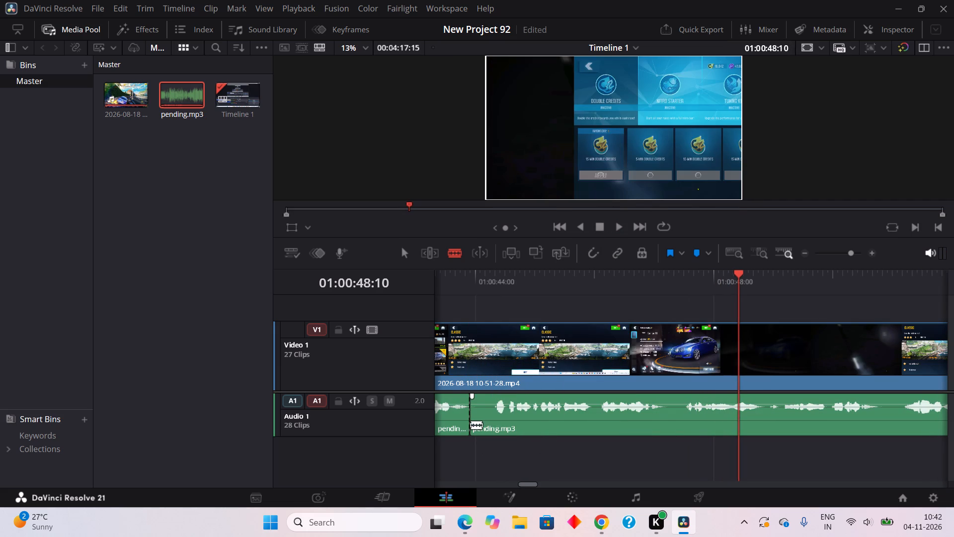
{"action": "left_click", "coordinate": [498, 428]}
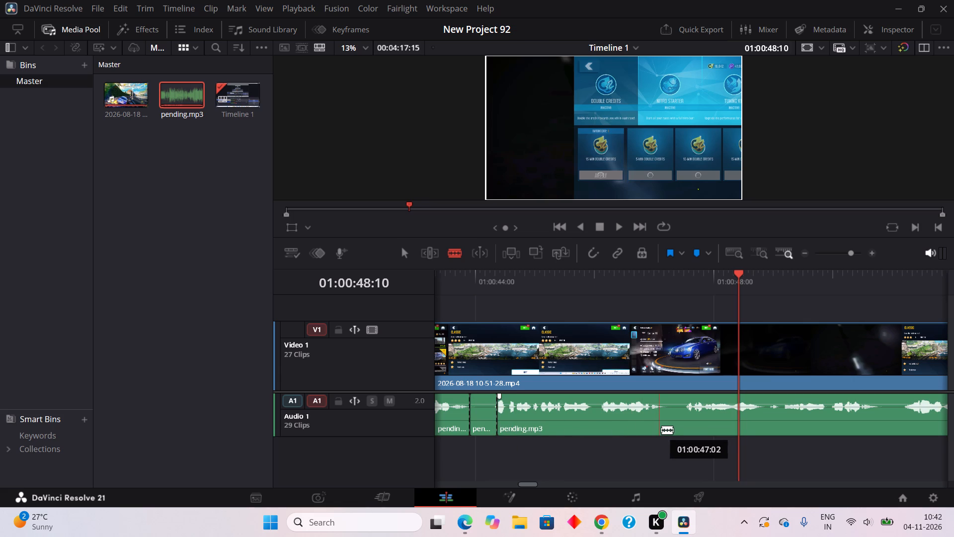
{"action": "left_click", "coordinate": [662, 430]}
{"action": "key", "text": "Right"}
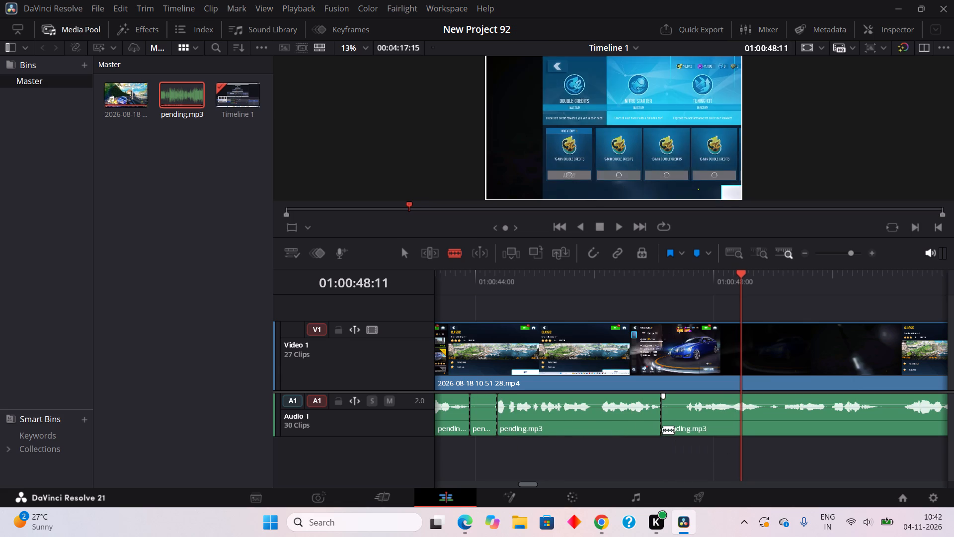
{"action": "key", "text": "Right"}
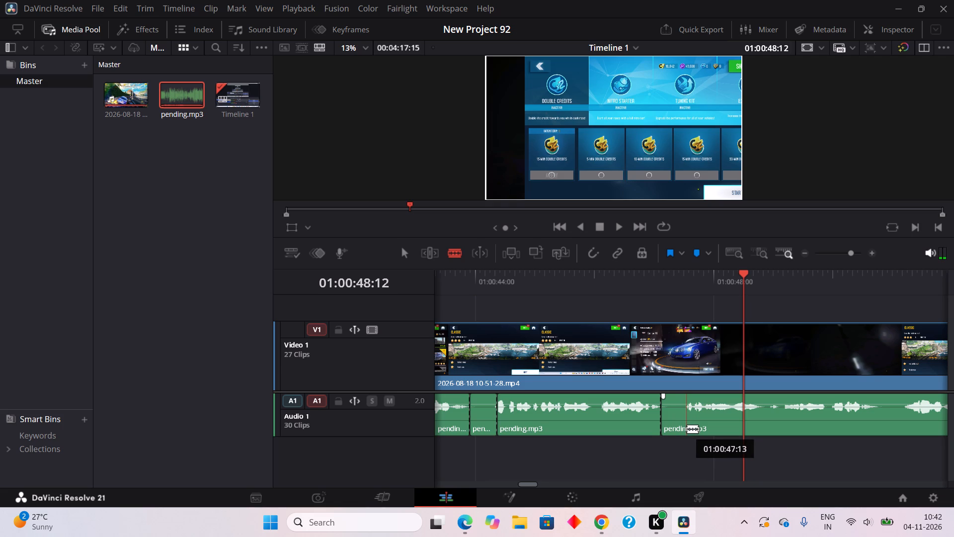
{"action": "left_click", "coordinate": [687, 429]}
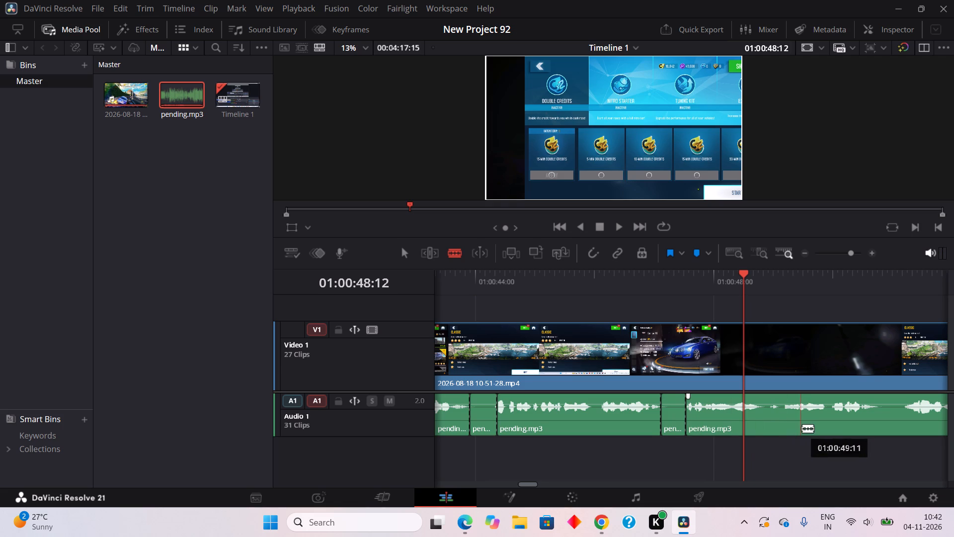
{"action": "left_click", "coordinate": [876, 432]}
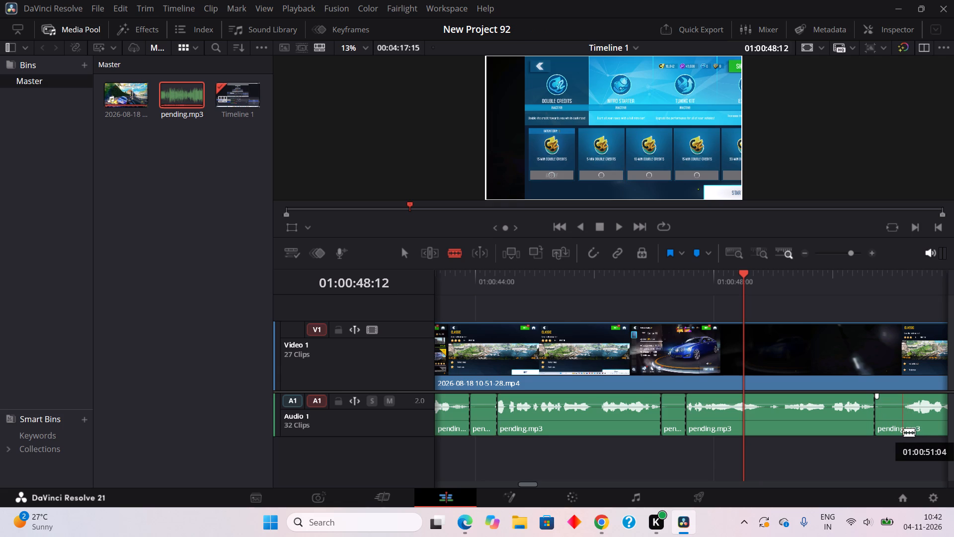
{"action": "left_click", "coordinate": [903, 432]}
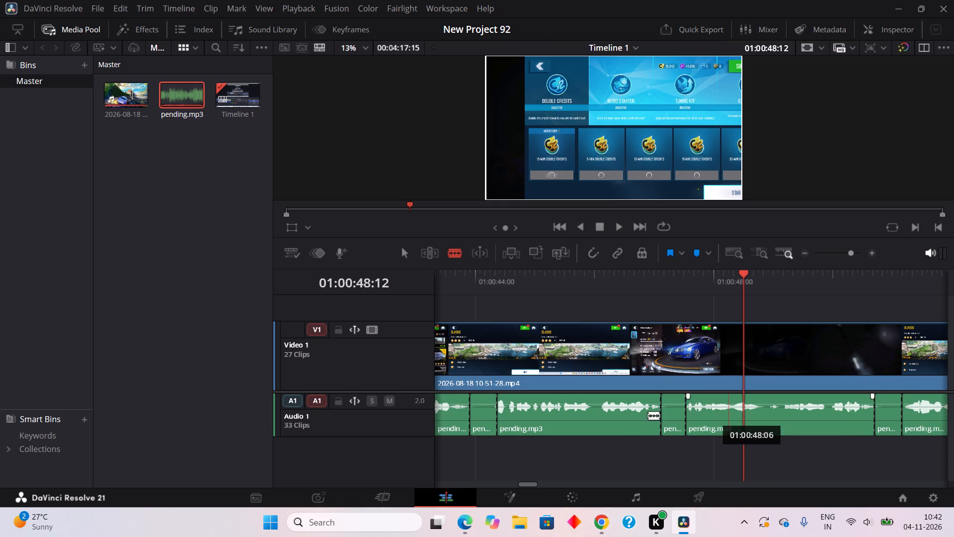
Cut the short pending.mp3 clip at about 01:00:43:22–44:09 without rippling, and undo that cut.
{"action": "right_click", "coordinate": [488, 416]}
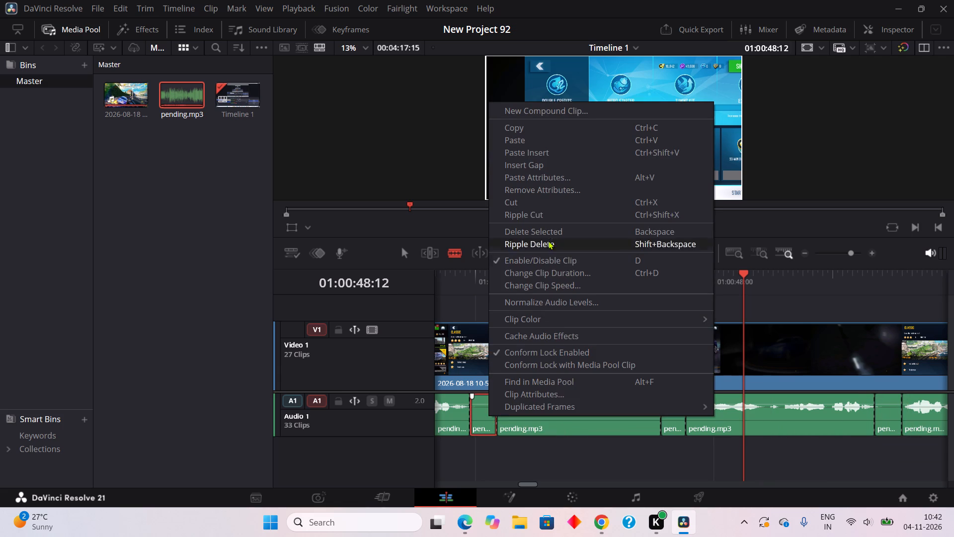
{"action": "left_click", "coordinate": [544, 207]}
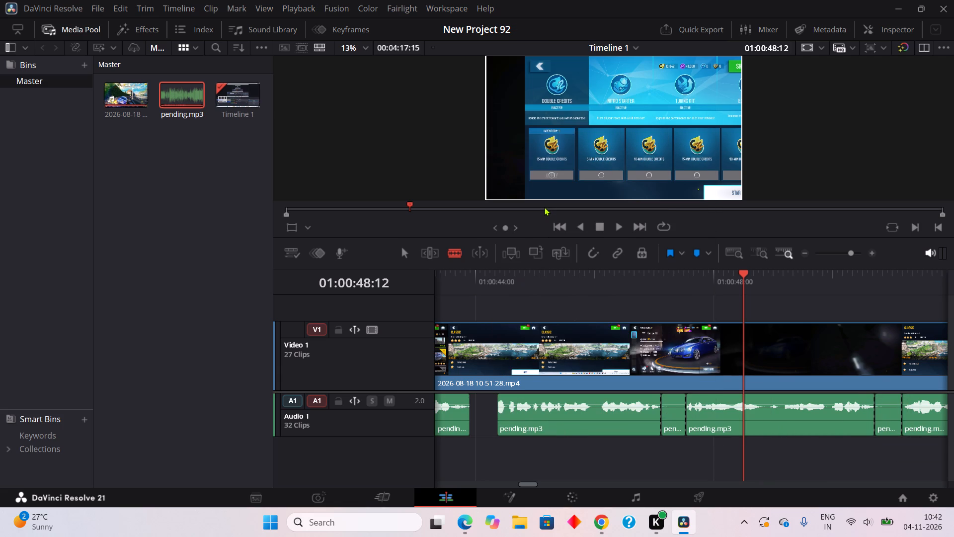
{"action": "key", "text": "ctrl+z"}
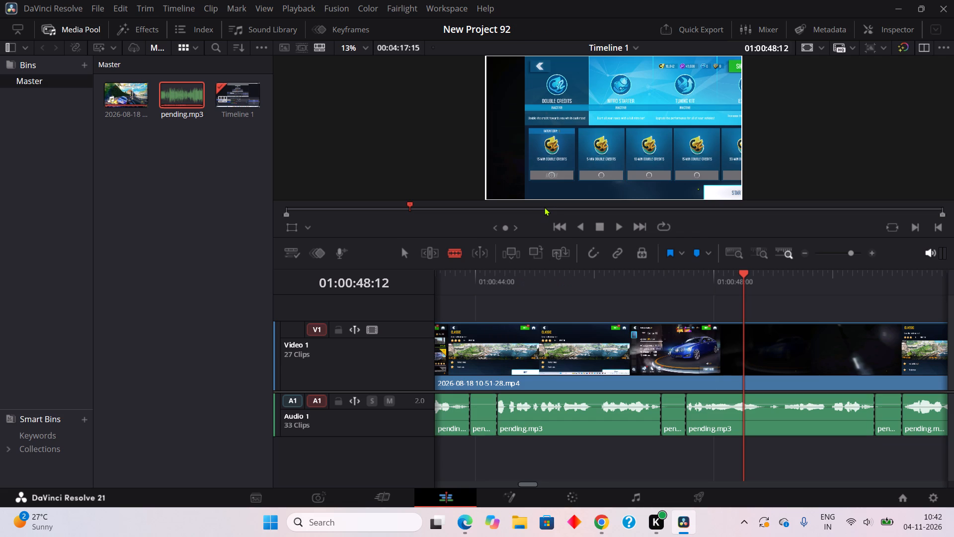
Ripple Cut the three short pending.mp3 pause clips in order, starting at about 01:00:43:22, 01:00:46:16 and 01:00:49:20.
{"action": "right_click", "coordinate": [489, 413]}
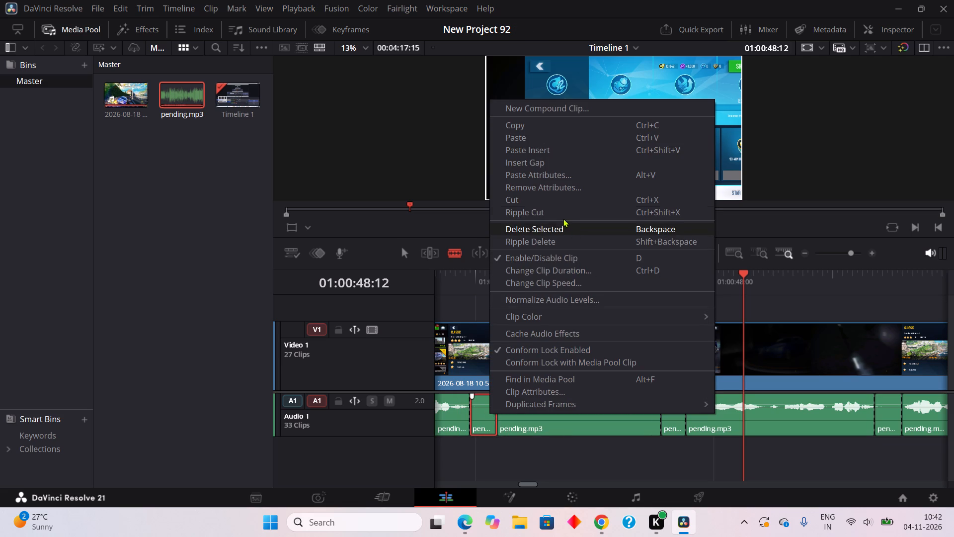
{"action": "left_click", "coordinate": [558, 214]}
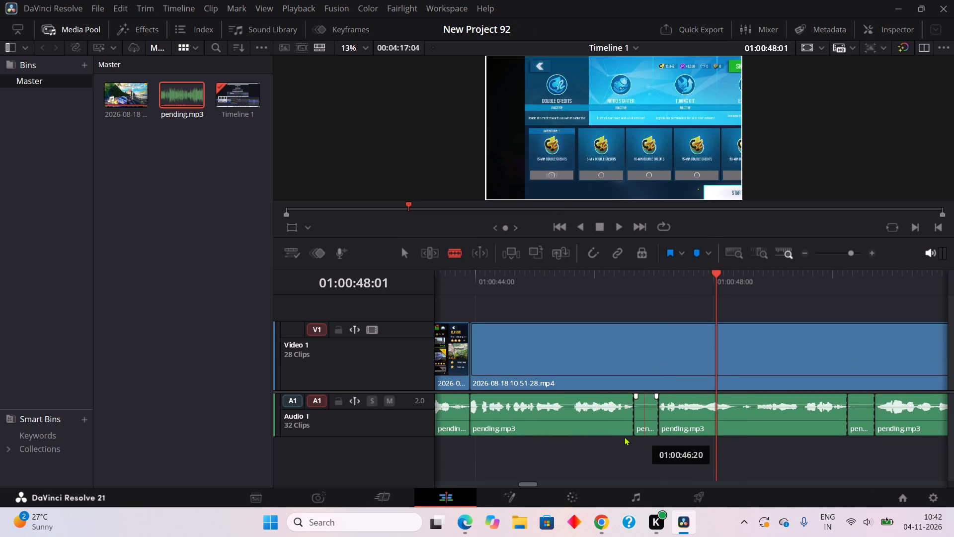
{"action": "right_click", "coordinate": [645, 429]}
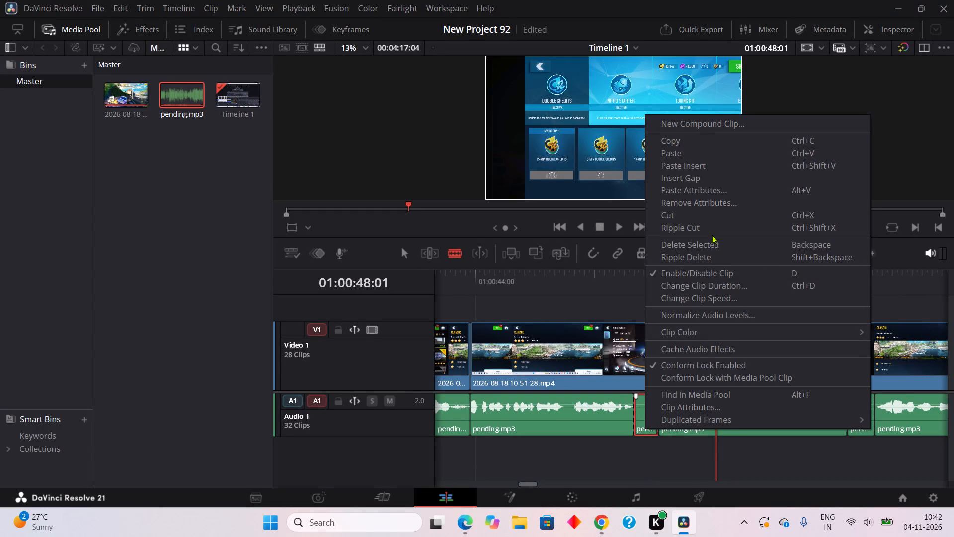
{"action": "left_click", "coordinate": [709, 226]}
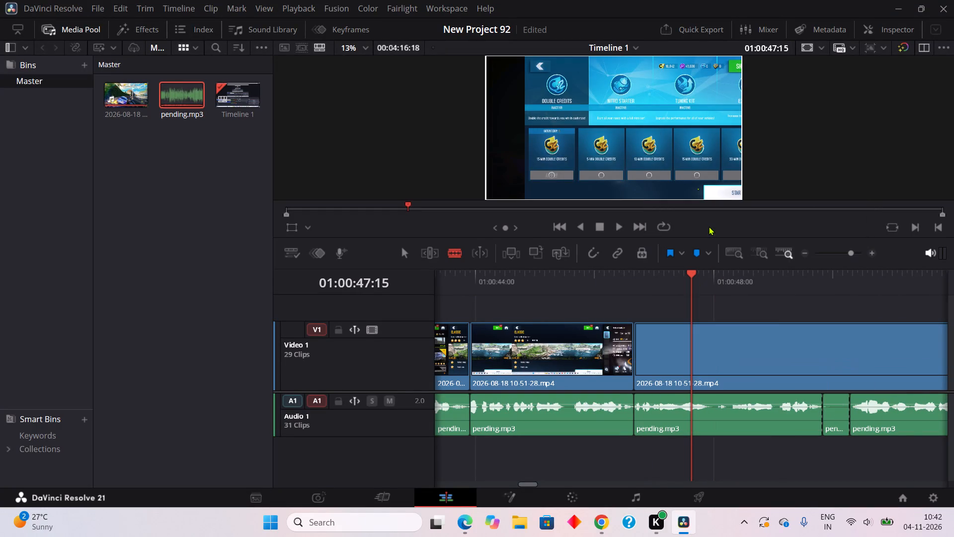
{"action": "right_click", "coordinate": [829, 423]}
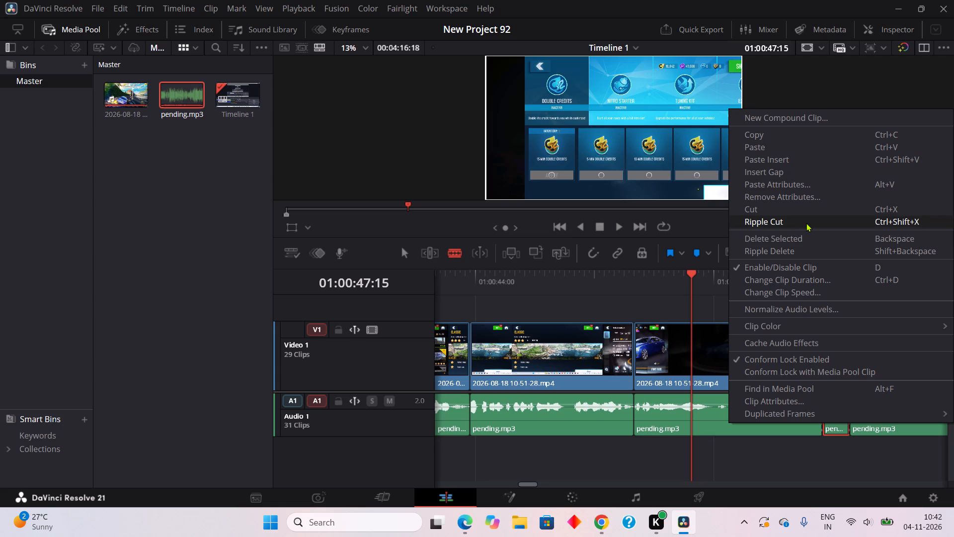
{"action": "left_click", "coordinate": [806, 223]}
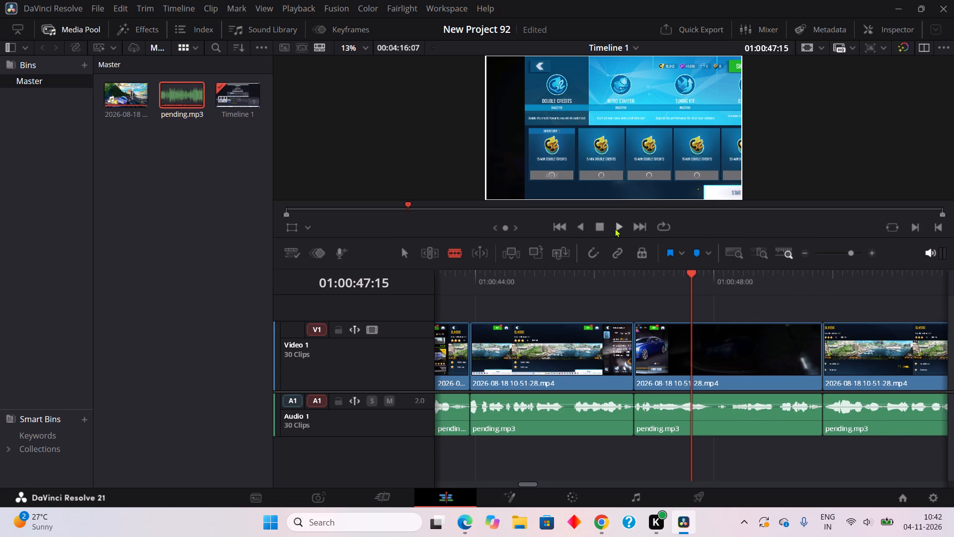
Play the edit from 01:00:47:15 to about 01:00:55:20 to check the cuts and find further pauses.
{"action": "left_click", "coordinate": [613, 228]}
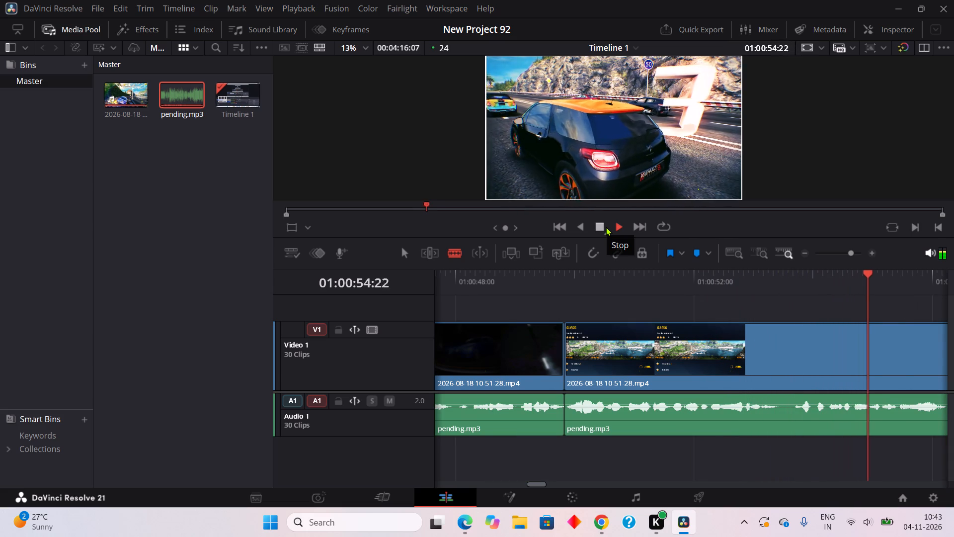
{"action": "left_click", "coordinate": [606, 227]}
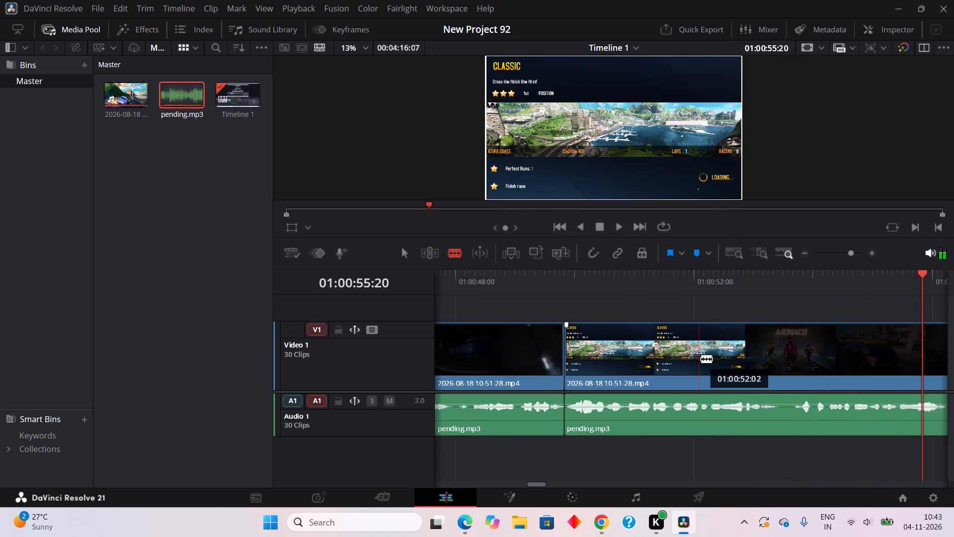
Blade pending.mp3 at both ends of the pause at about 01:00:53:10–53:16 and Ripple Cut the short clip between.
{"action": "left_click", "coordinate": [779, 416]}
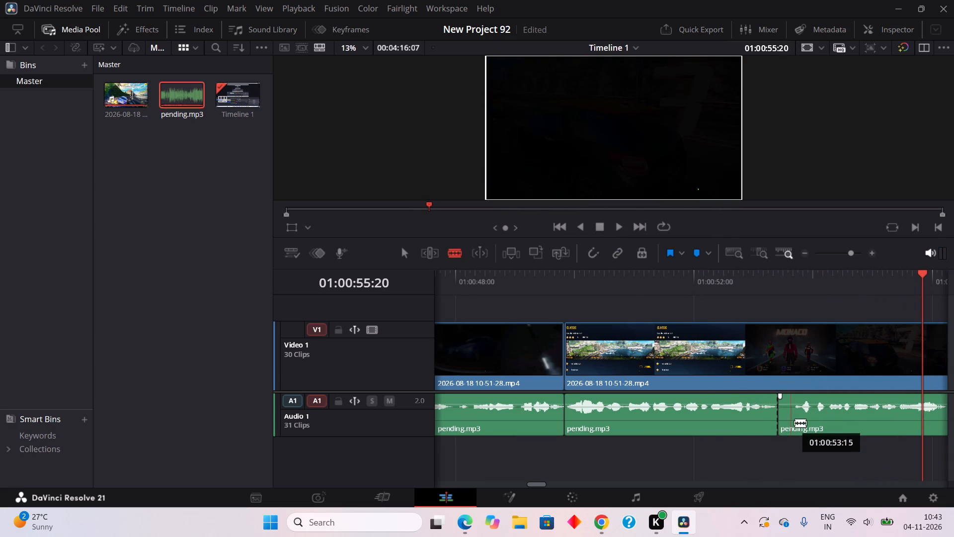
{"action": "left_click", "coordinate": [795, 423]}
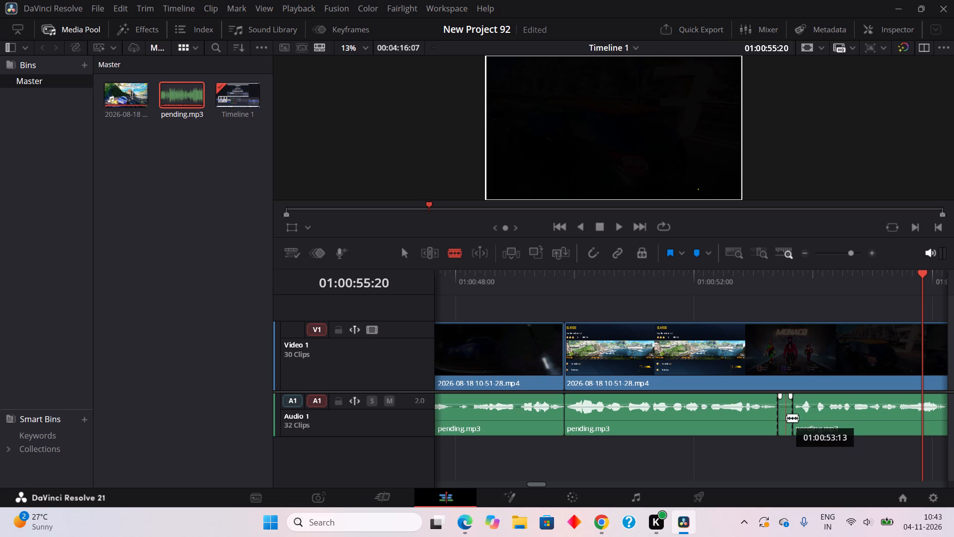
{"action": "right_click", "coordinate": [787, 418]}
{"action": "left_click", "coordinate": [799, 215]}
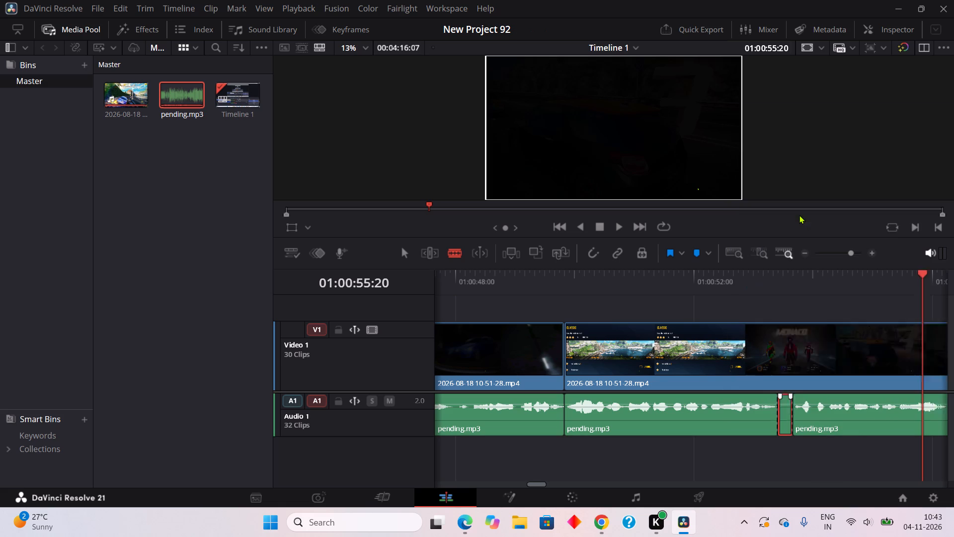
Play on to about 01:00:57:22, then isolate the pending.mp3 pause at about 01:00:56:01–57:07 with blade cuts and Ripple Cut it.
{"action": "left_click", "coordinate": [611, 228]}
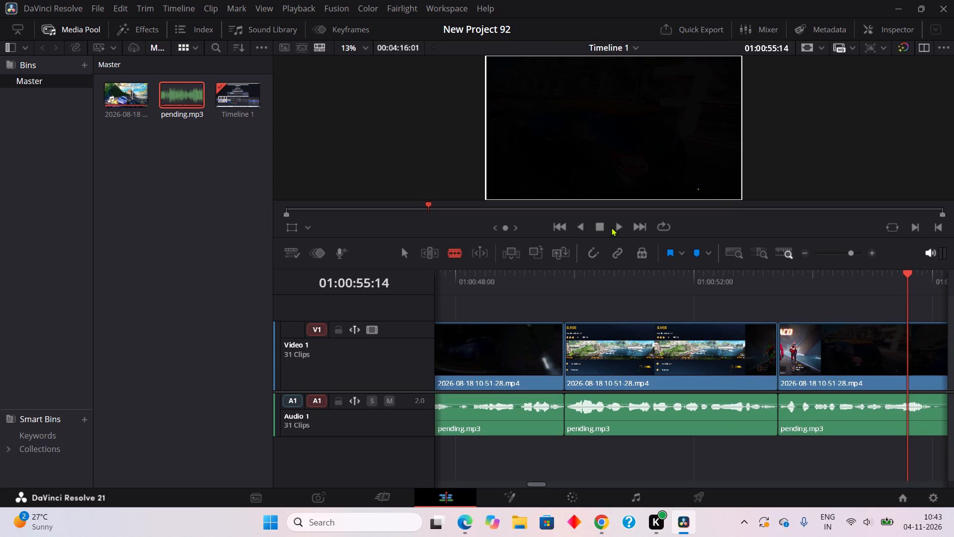
{"action": "left_click", "coordinate": [621, 227]}
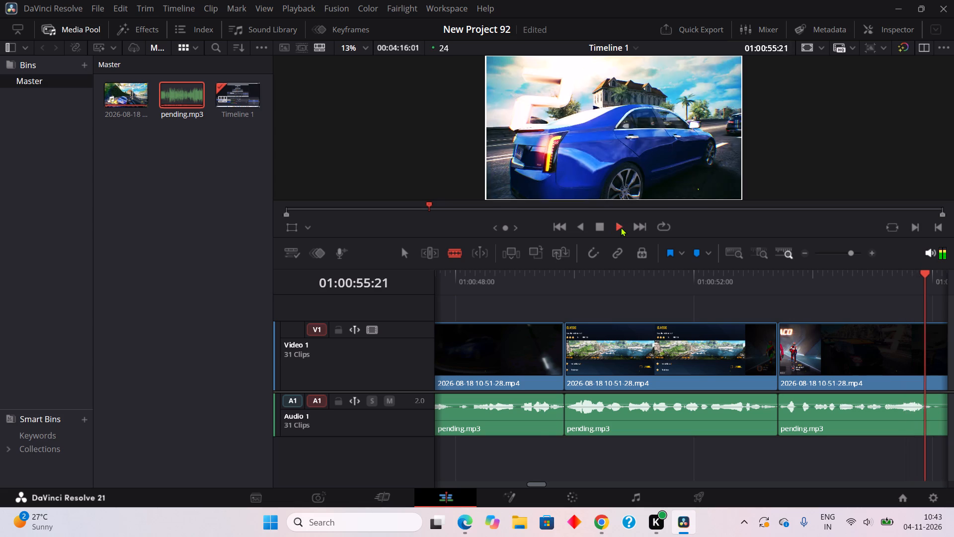
{"action": "left_click", "coordinate": [602, 225]}
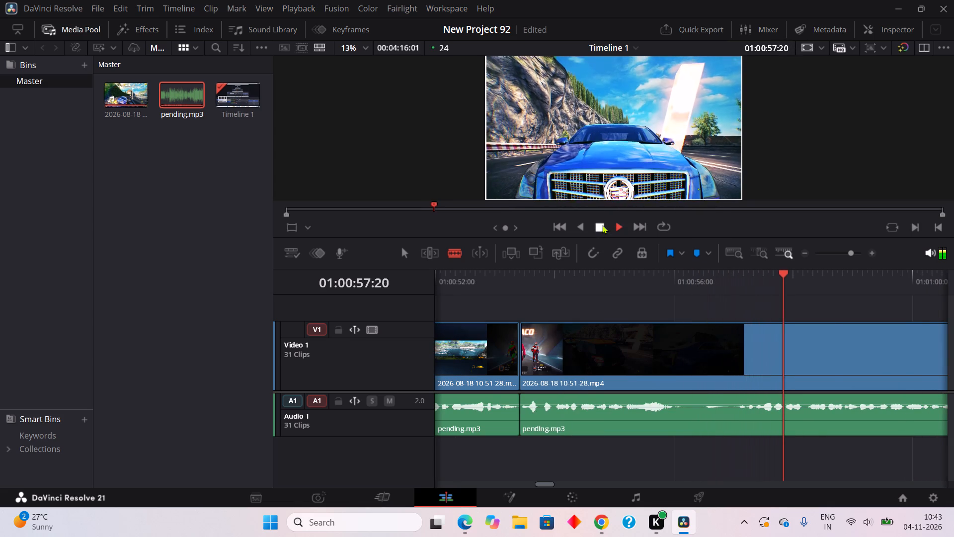
{"action": "left_click", "coordinate": [677, 406]}
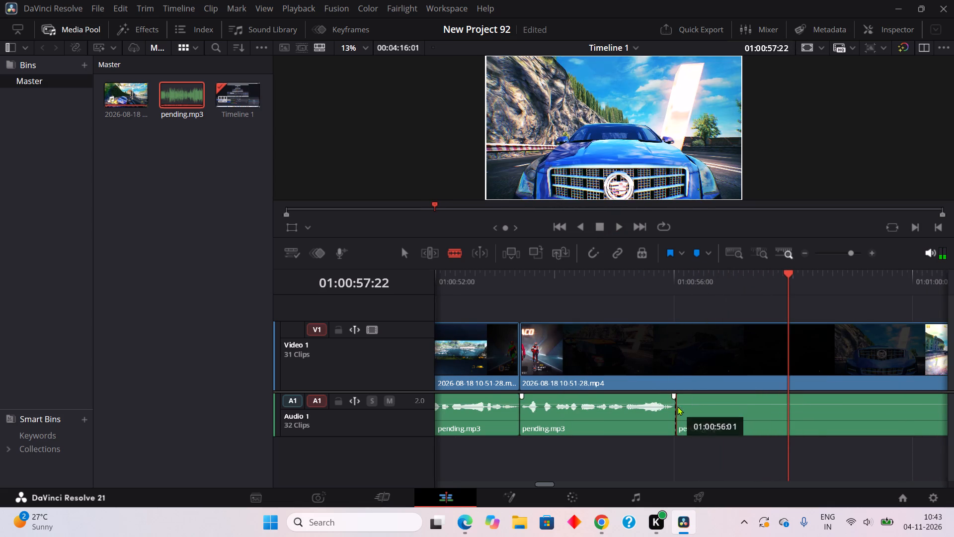
{"action": "left_click", "coordinate": [752, 430]}
{"action": "right_click", "coordinate": [736, 418]}
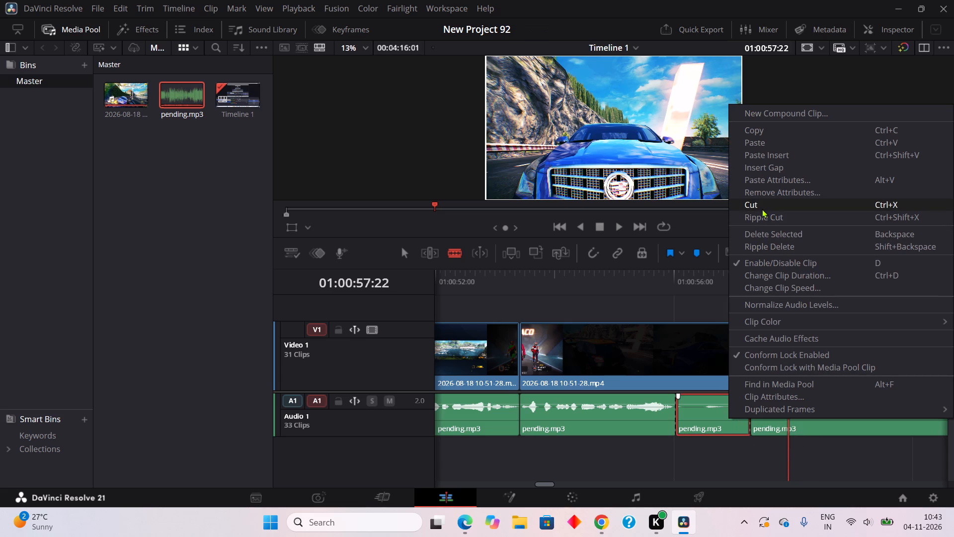
{"action": "left_click", "coordinate": [762, 221]}
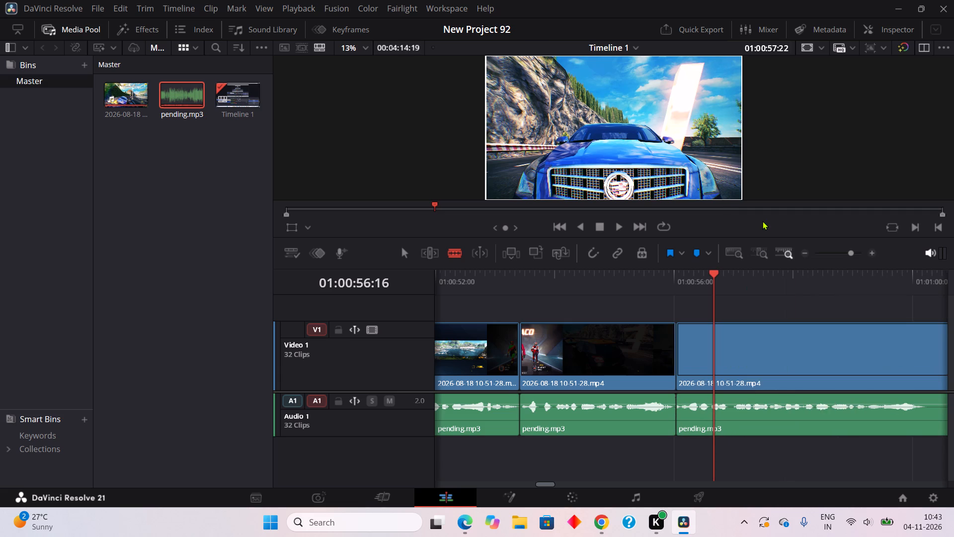
Step the playhead back to 01:00:55:09 and play to about 01:01:01:10 to check the last cut and find further pauses.
{"action": "key", "text": "Left"}
{"action": "key", "text": "Left"}
{"action": "key", "text": "Left"}
{"action": "key", "text": "Left"}
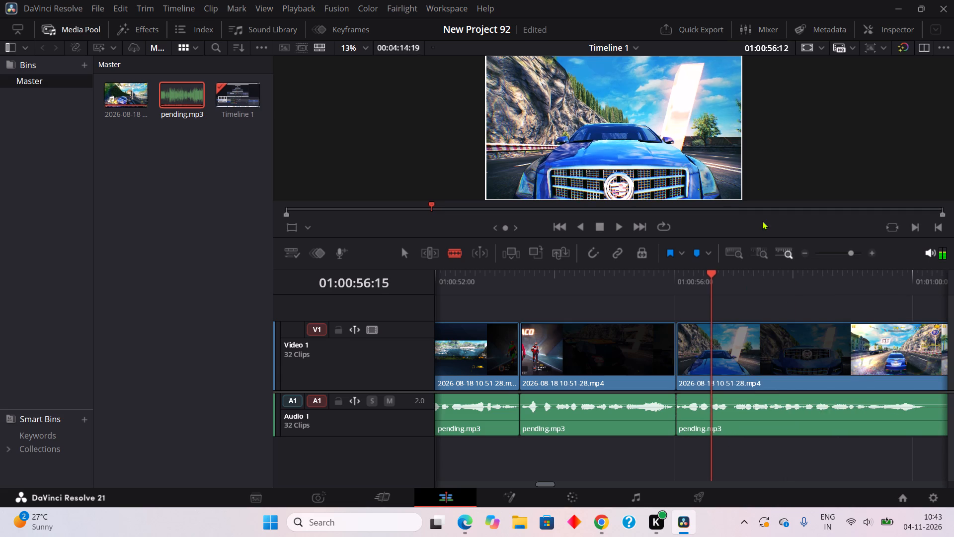
{"action": "key", "text": "Left"}
{"action": "key", "text": "Left"}
{"action": "key", "text": "Left"}
{"action": "key", "text": "Left"}
{"action": "key", "text": "Left"}
{"action": "key", "text": "Left"}
{"action": "key", "text": "Left"}
{"action": "key", "text": "Left"}
{"action": "key", "text": "Left"}
{"action": "key", "text": "Left"}
{"action": "key", "text": "Left"}
{"action": "key", "text": "Left"}
{"action": "key", "text": "Left"}
{"action": "key", "text": "Left"}
{"action": "key", "text": "Left"}
{"action": "key", "text": "Left"}
{"action": "key", "text": "Left"}
{"action": "key", "text": "Left"}
{"action": "key", "text": "Left"}
{"action": "key", "text": "Left"}
{"action": "key", "text": "Left"}
{"action": "key", "text": "Left"}
{"action": "key", "text": "Left"}
{"action": "key", "text": "Left"}
{"action": "key", "text": "Left"}
{"action": "key", "text": "Left"}
{"action": "key", "text": "Left"}
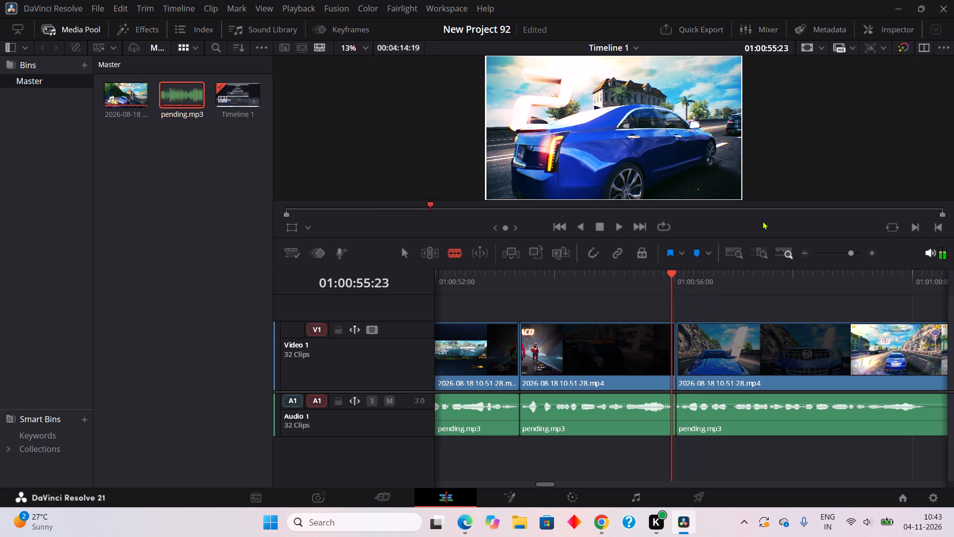
{"action": "left_click", "coordinate": [621, 221]}
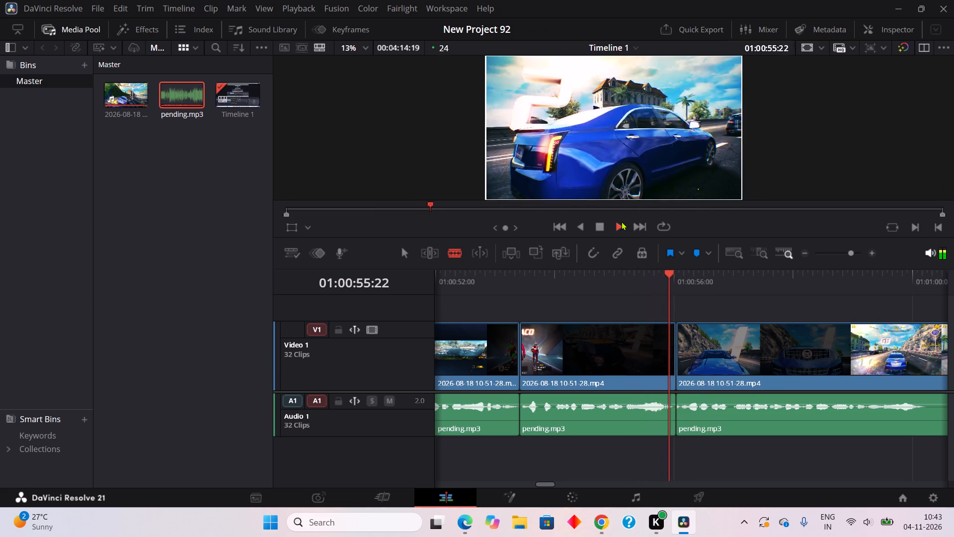
{"action": "left_click", "coordinate": [594, 224]}
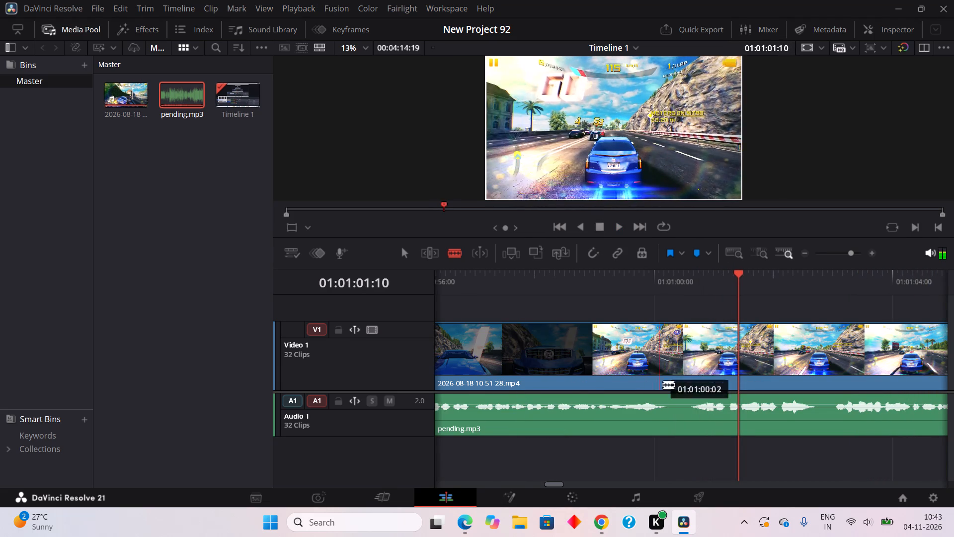
Blade and Ripple Cut two pending.mp3 pauses one after the other, at about 01:01:00:07–00:15 and 01:01:02:07–02:17.
{"action": "left_click", "coordinate": [672, 421]}
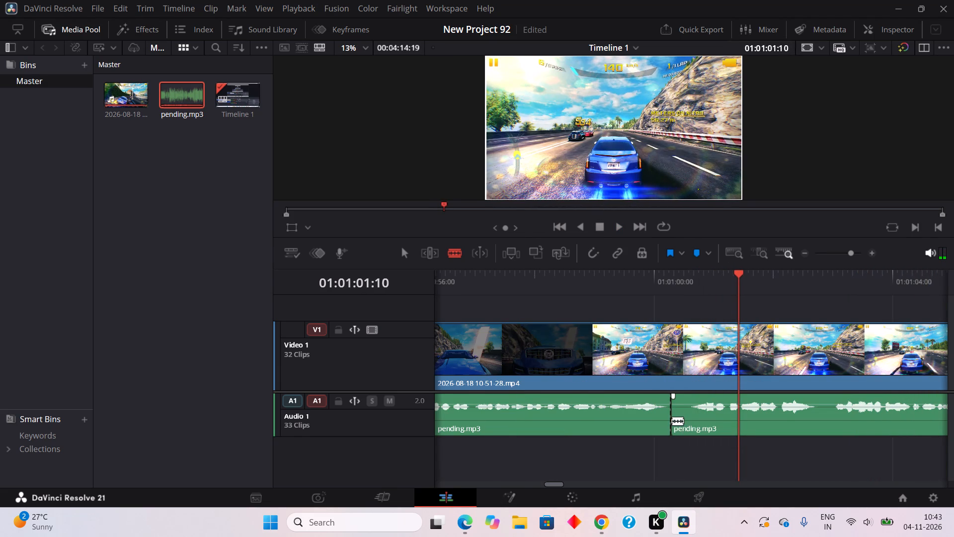
{"action": "left_click", "coordinate": [693, 423]}
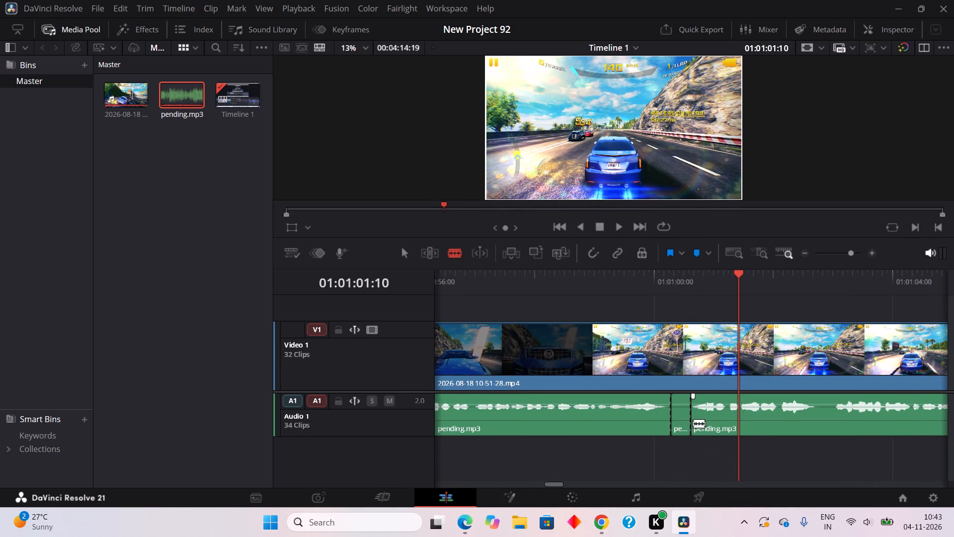
{"action": "right_click", "coordinate": [685, 419]}
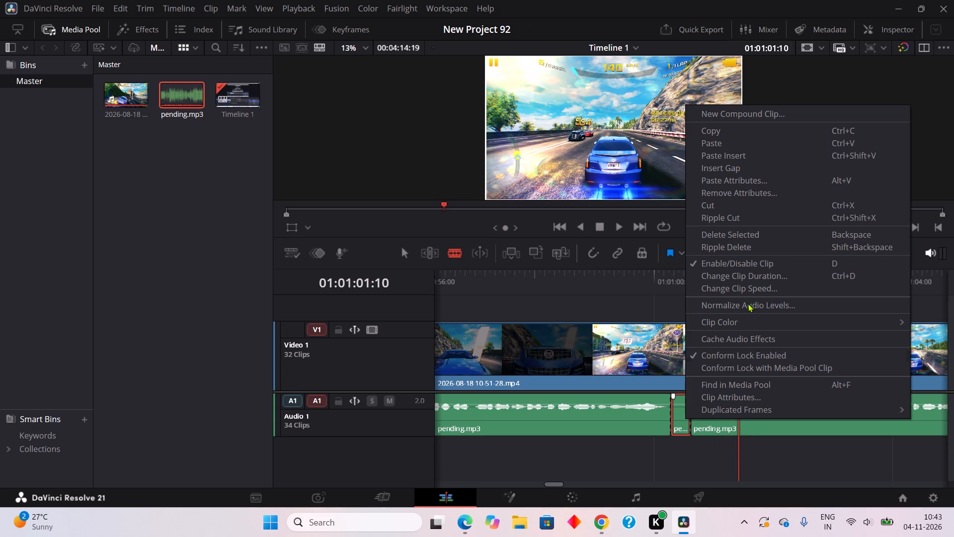
{"action": "left_click", "coordinate": [726, 218]}
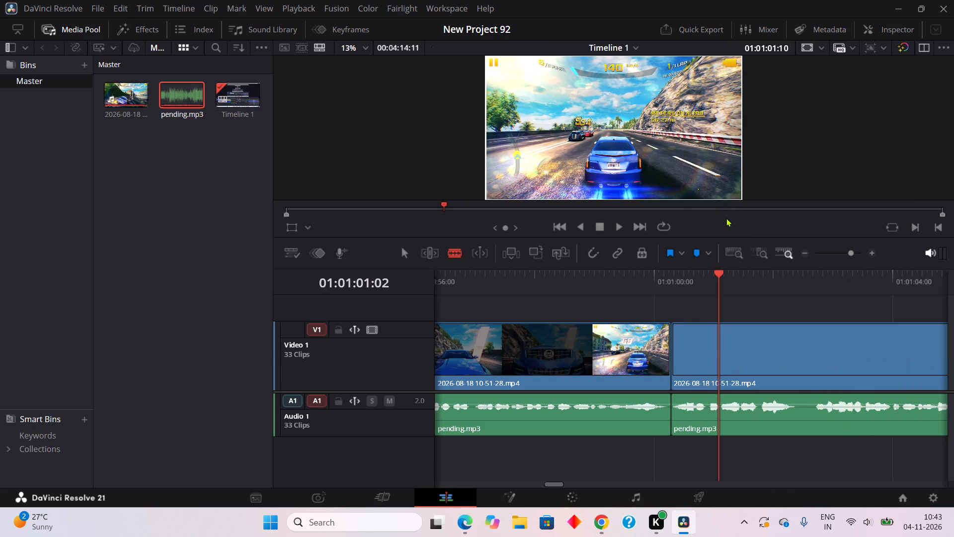
{"action": "left_click", "coordinate": [793, 429]}
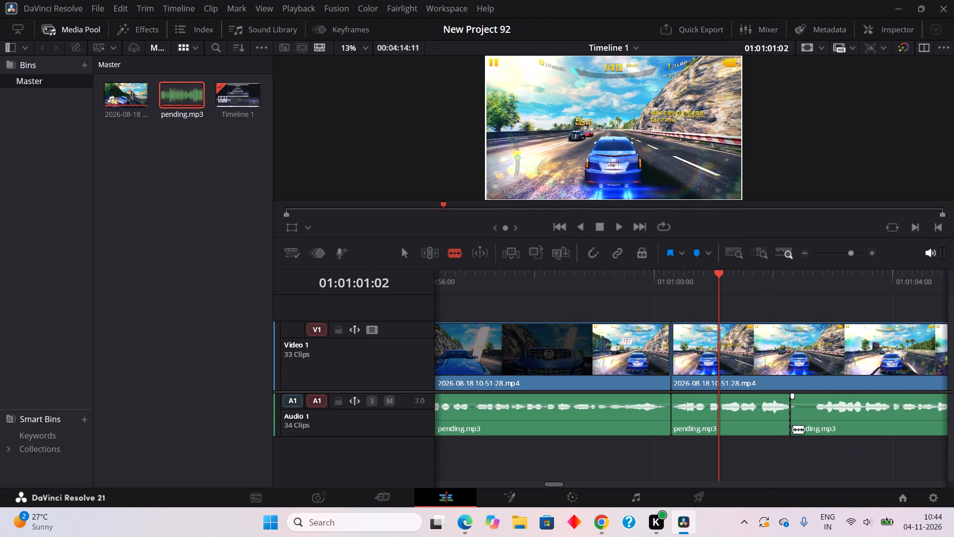
{"action": "left_click", "coordinate": [816, 429]}
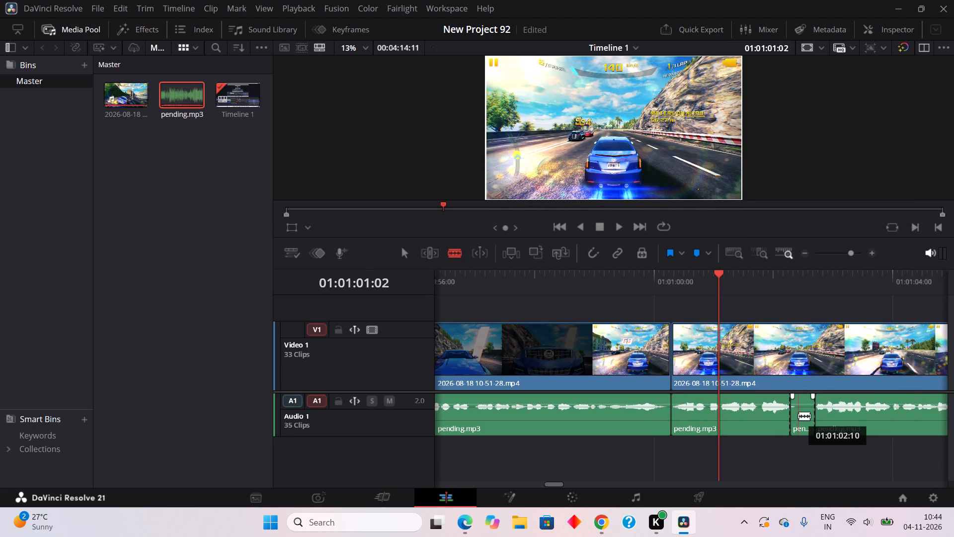
{"action": "right_click", "coordinate": [798, 416]}
{"action": "left_click", "coordinate": [768, 214]}
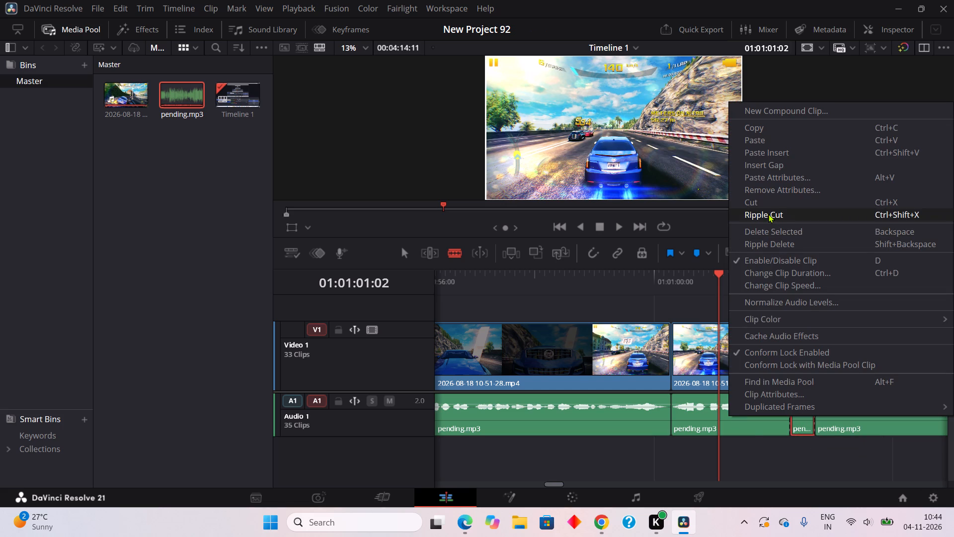
Play on to about 01:01:06:15 and blade pending.mp3 at both ends of the pauses at about 01:01:04:22–05:05 and 01:01:06:21–07:04.
{"action": "left_click", "coordinate": [616, 226]}
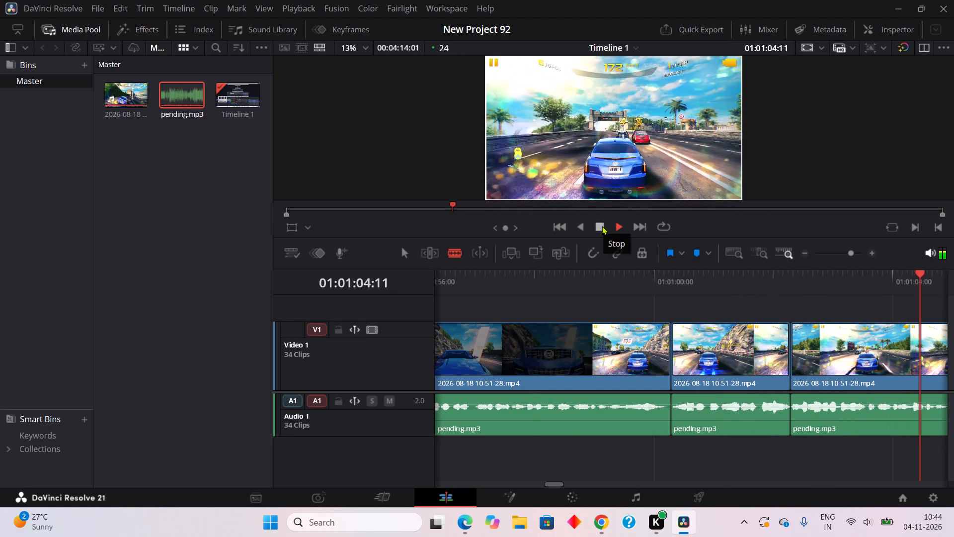
{"action": "left_click", "coordinate": [602, 226]}
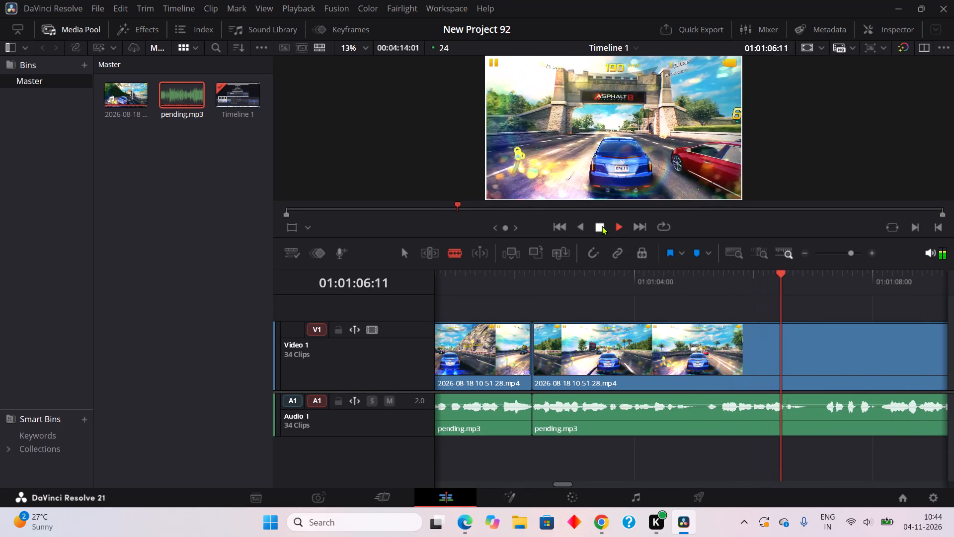
{"action": "left_click", "coordinate": [689, 426]}
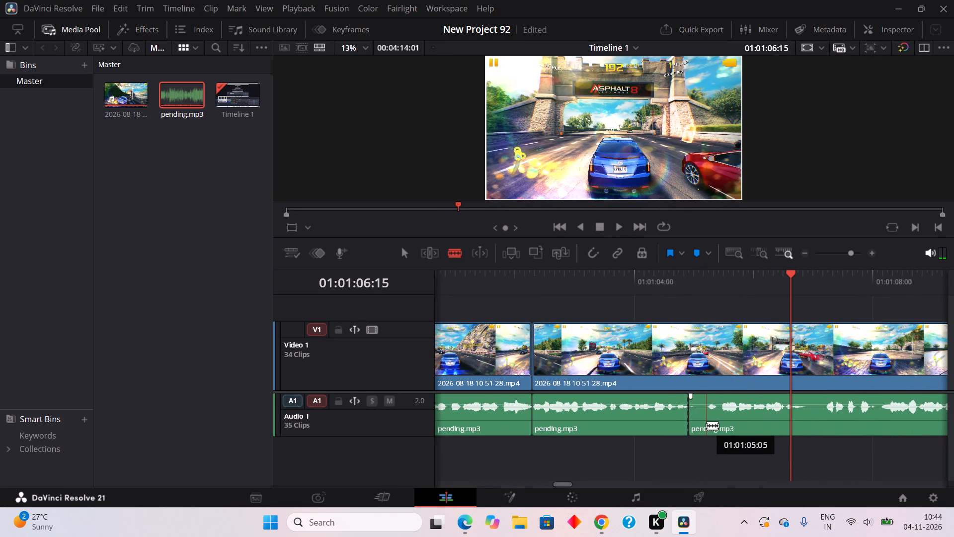
{"action": "left_click", "coordinate": [707, 425]}
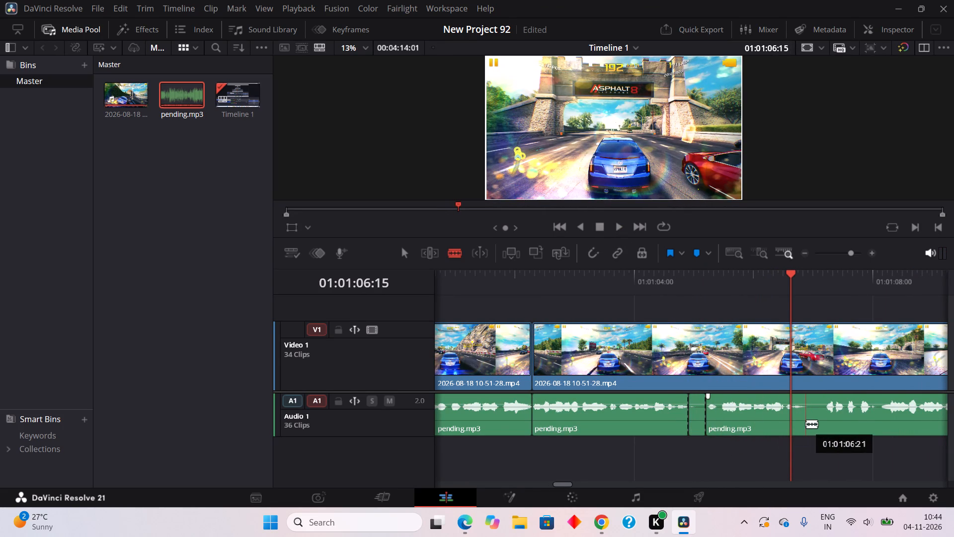
{"action": "left_click_drag", "start_coordinate": [806, 424], "coordinate": [834, 424]}
{"action": "left_click_drag", "start_coordinate": [834, 424], "coordinate": [827, 424]}
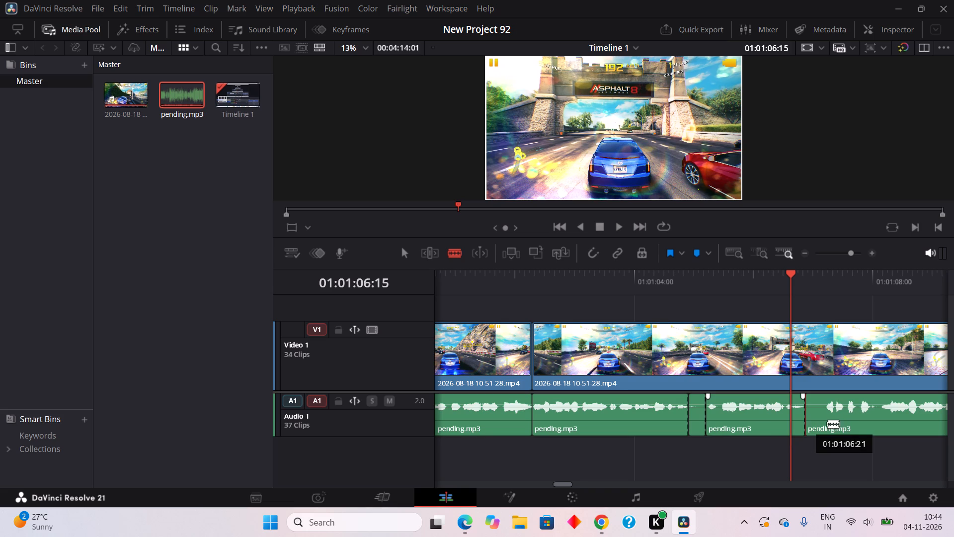
{"action": "left_click_drag", "start_coordinate": [827, 424], "coordinate": [824, 424]}
{"action": "left_click", "coordinate": [824, 424]}
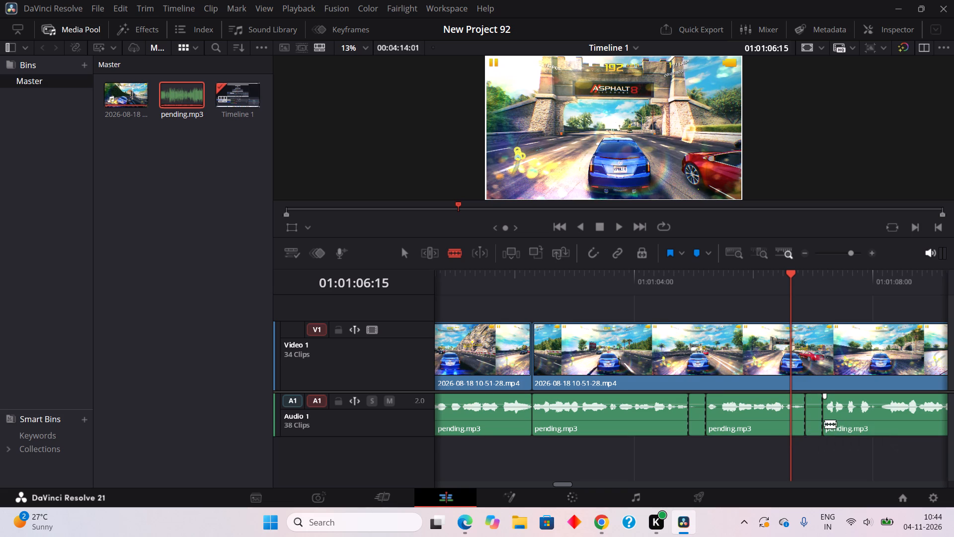
Ripple Cut the two short pending.mp3 pause clips, first the one at about 01:01:06:21, then the one at 01:01:04:22.
{"action": "right_click", "coordinate": [819, 423]}
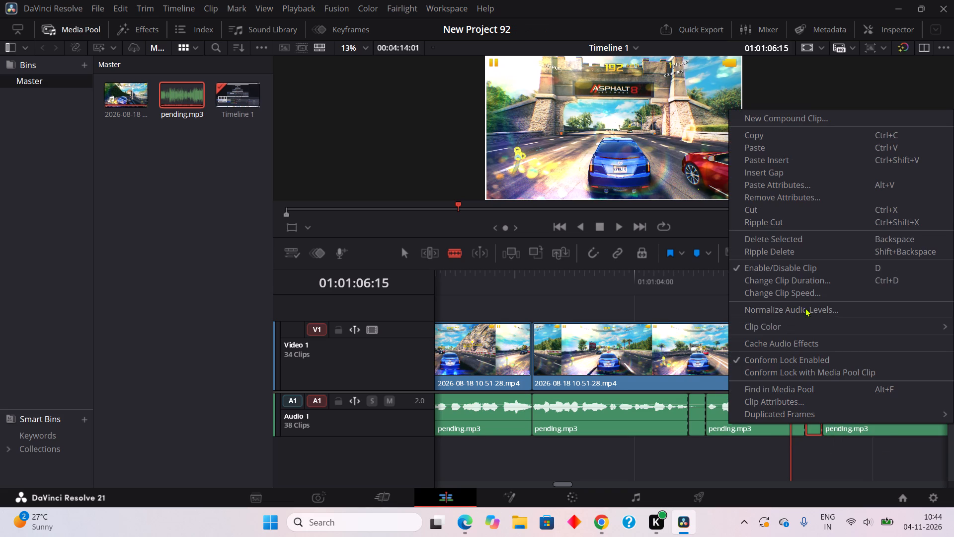
{"action": "left_click", "coordinate": [780, 224]}
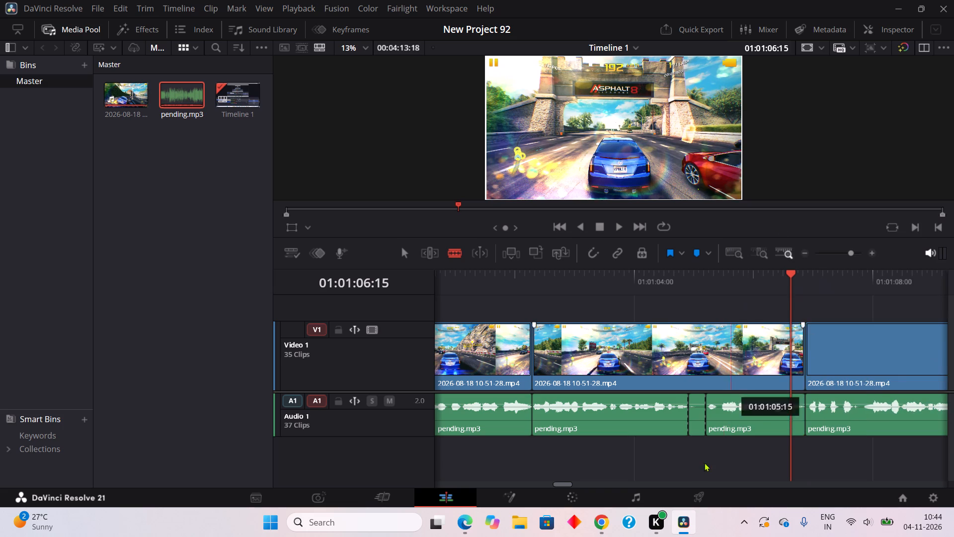
{"action": "right_click", "coordinate": [705, 424]}
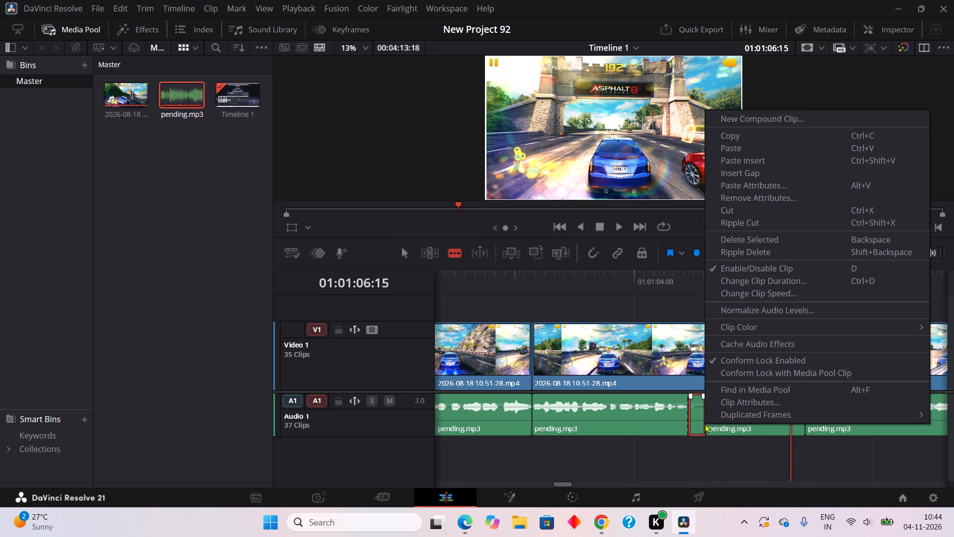
{"action": "left_click", "coordinate": [746, 217]}
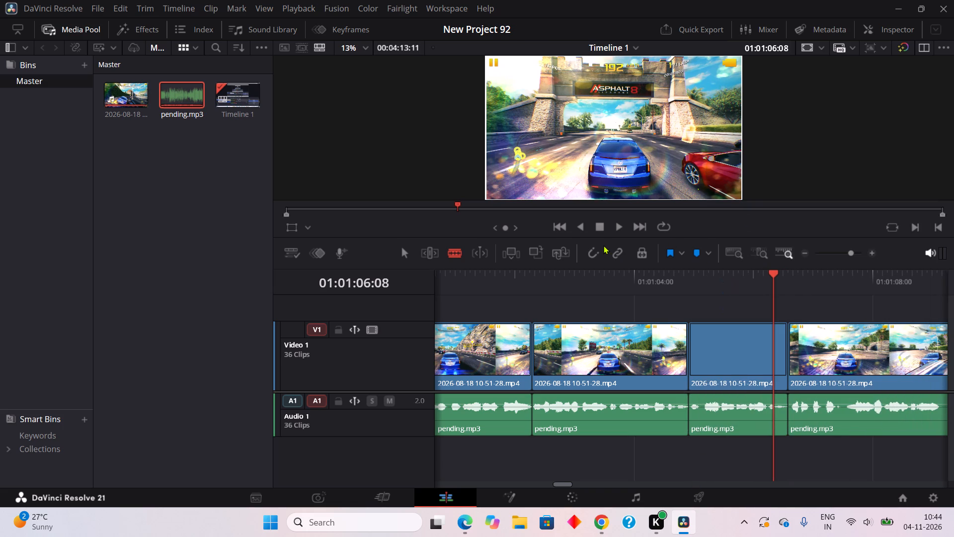
Play on to about 01:01:12:13, then blade and Ripple Cut the pending.mp3 pauses at about 01:01:10:15–10:20 and 01:01:10:23–11:03.
{"action": "left_click", "coordinate": [614, 222]}
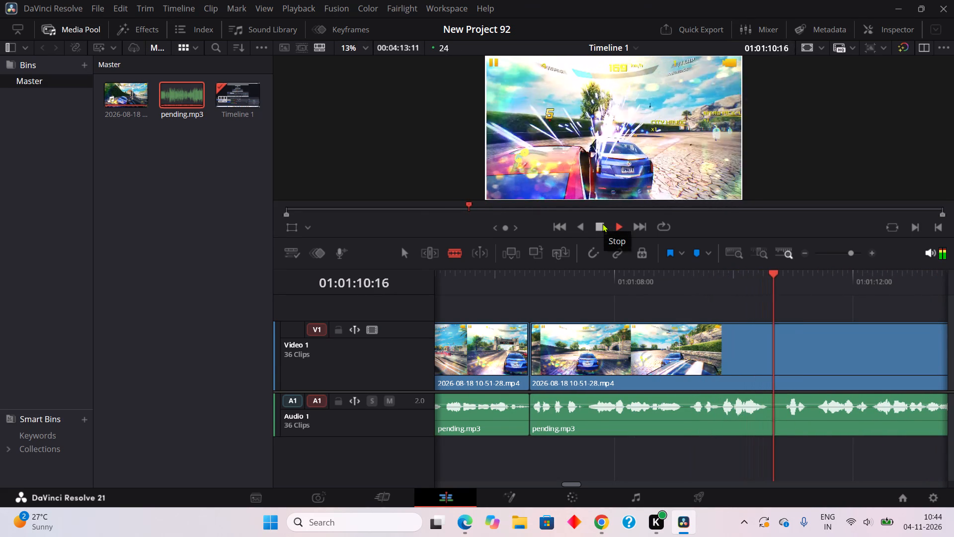
{"action": "left_click", "coordinate": [602, 223]}
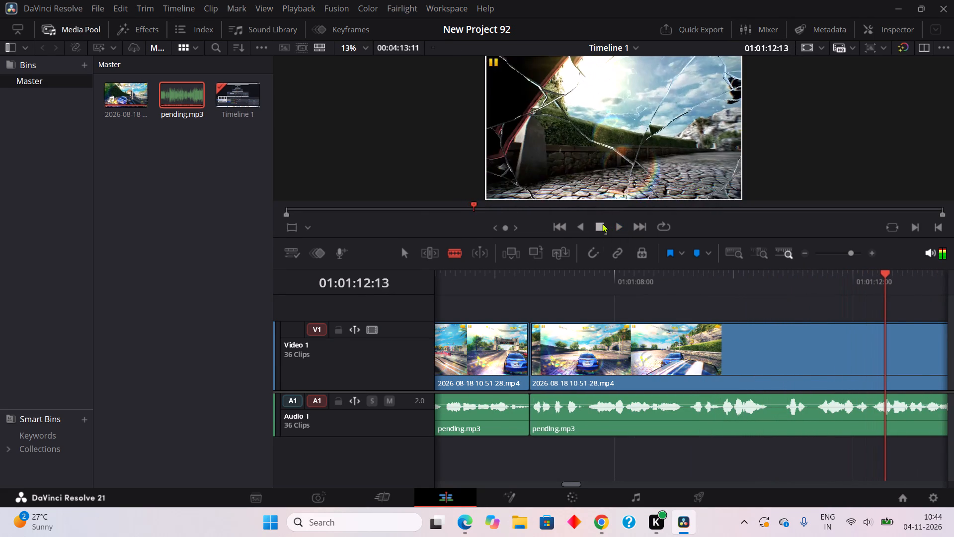
{"action": "left_click", "coordinate": [771, 415]}
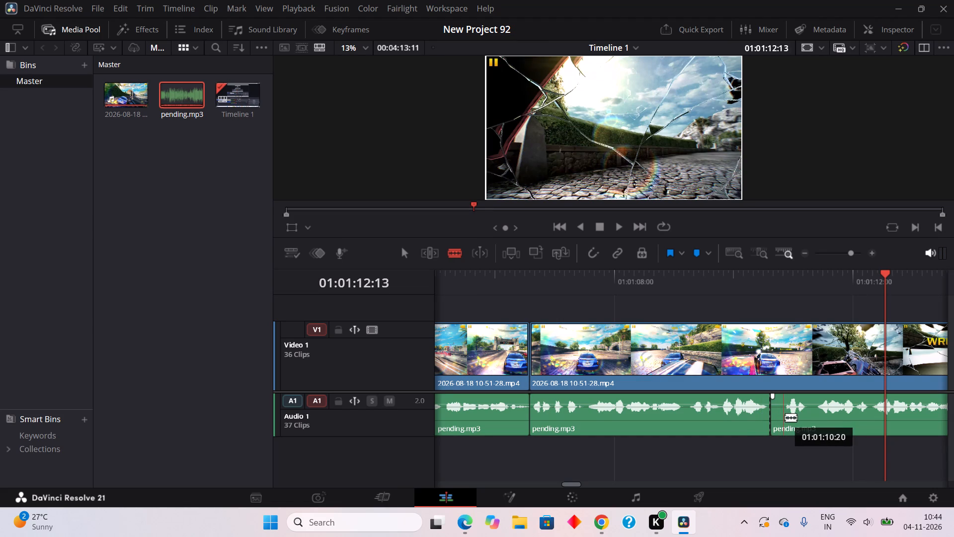
{"action": "left_click", "coordinate": [787, 419]}
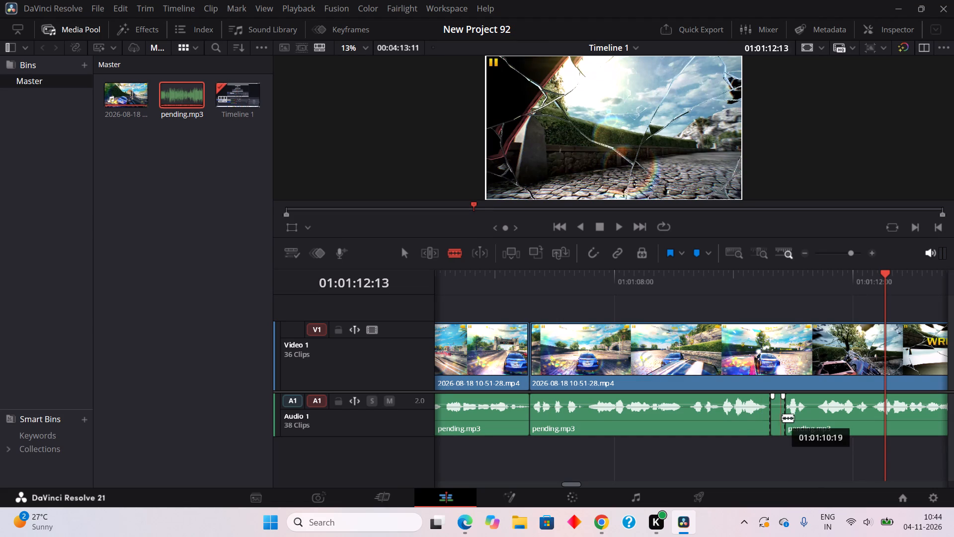
{"action": "right_click", "coordinate": [781, 418]}
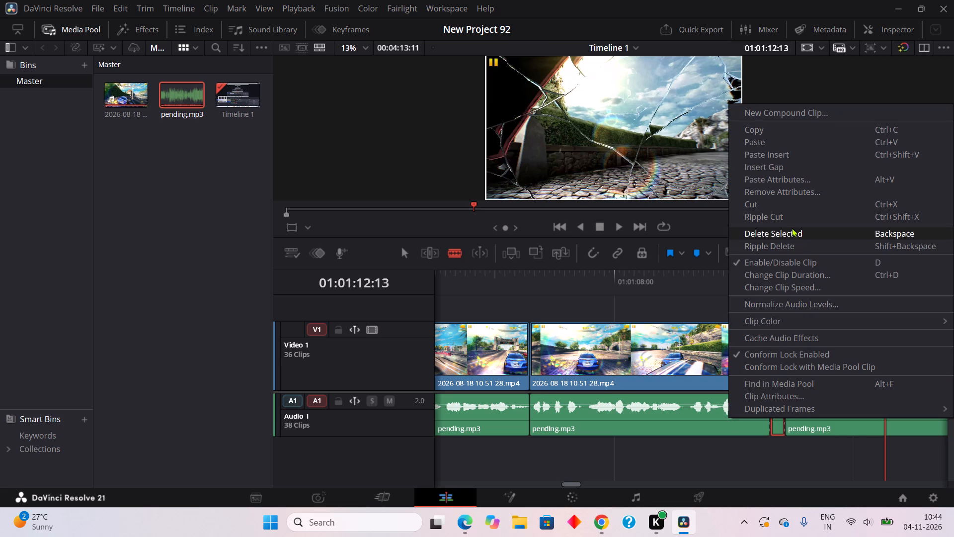
{"action": "left_click", "coordinate": [788, 222]}
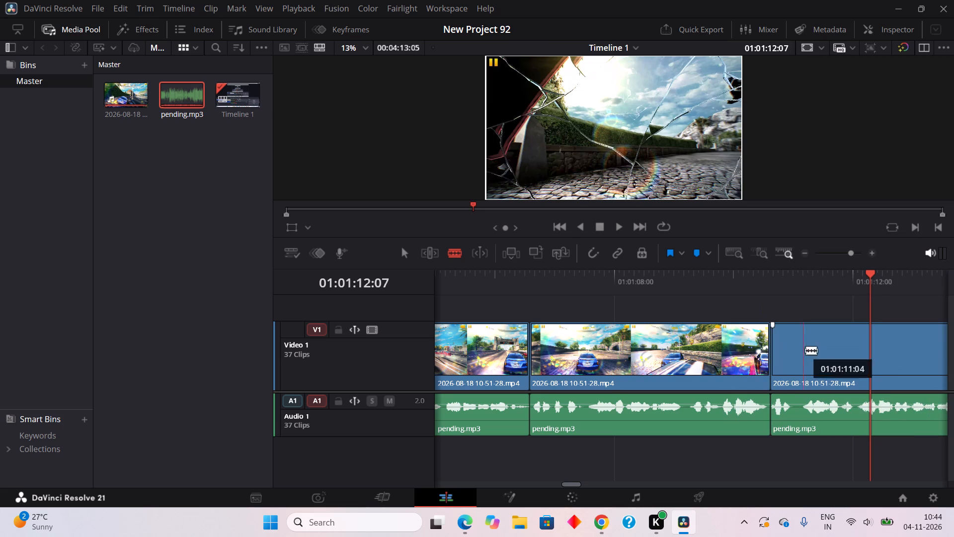
{"action": "left_click", "coordinate": [792, 418]}
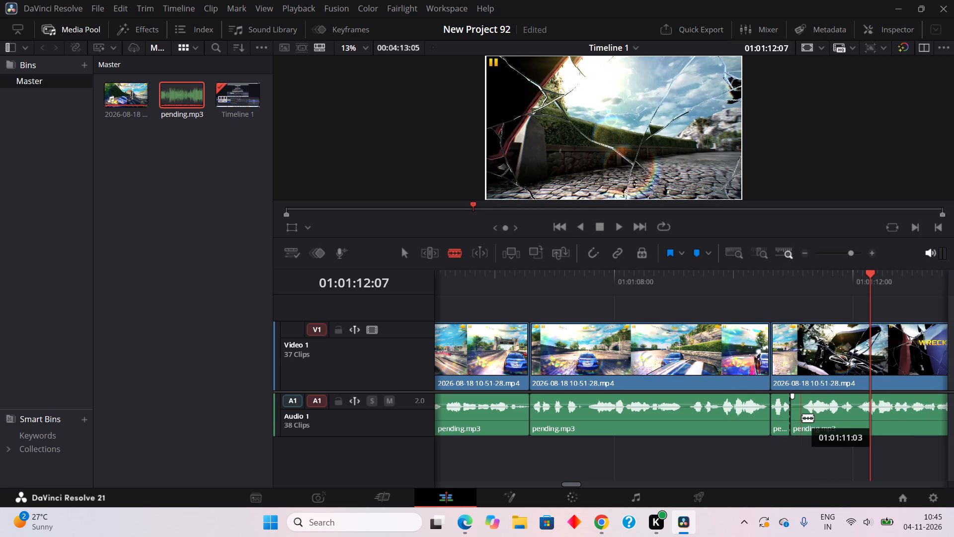
{"action": "left_click", "coordinate": [802, 418]}
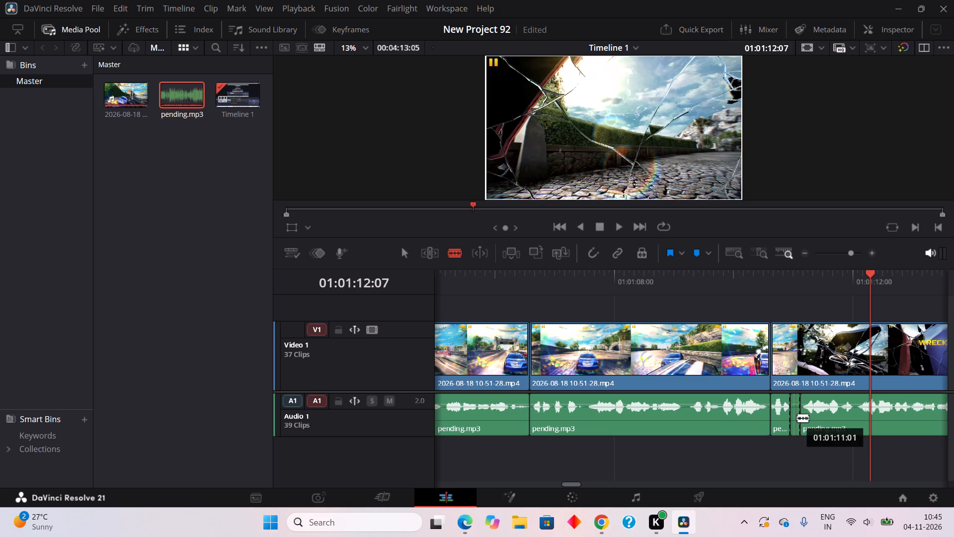
{"action": "right_click", "coordinate": [797, 418]}
{"action": "left_click", "coordinate": [768, 211]}
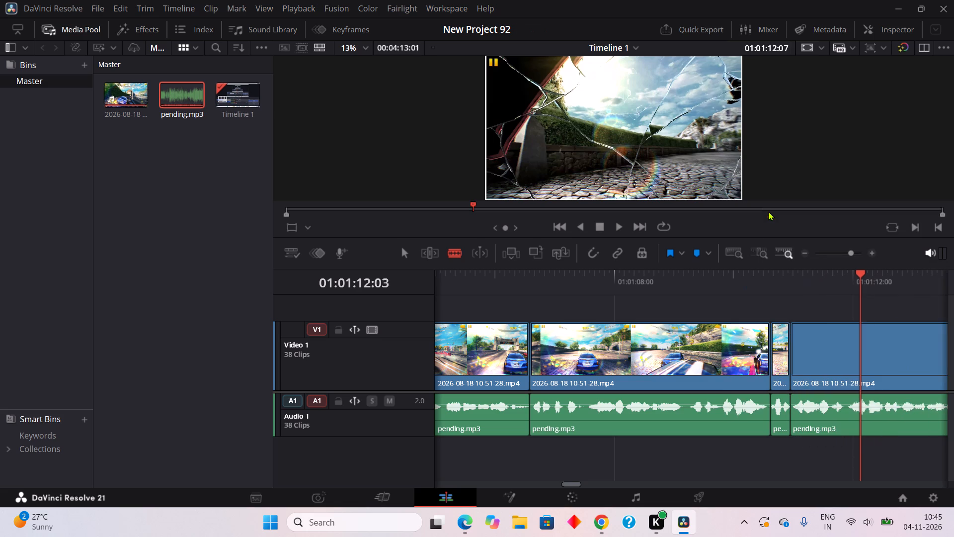
Play on to about 01:01:18:16, then blade and Ripple Cut the pending.mp3 pauses at about 01:01:15:21–16:04 and 01:01:21:10–21:18.
{"action": "left_click", "coordinate": [622, 226]}
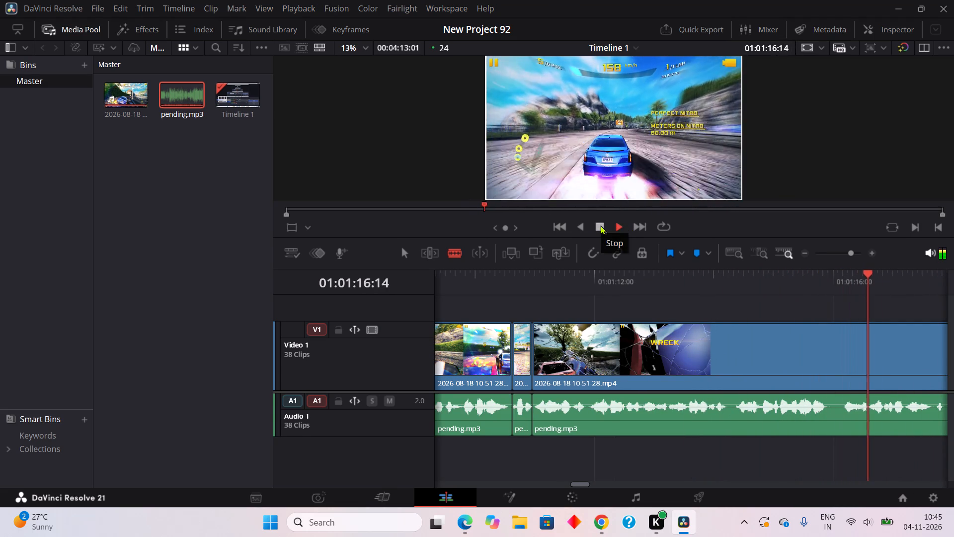
{"action": "left_click", "coordinate": [600, 225]}
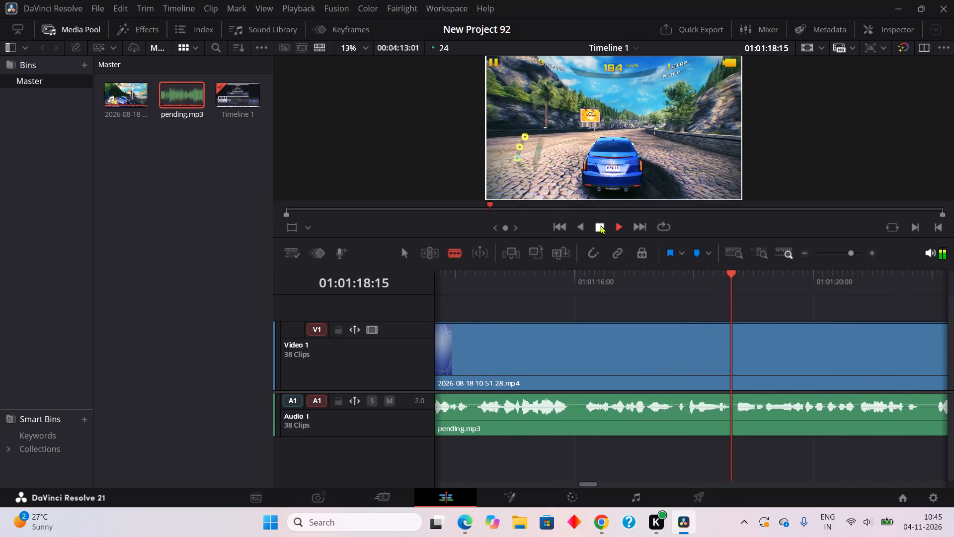
{"action": "left_click", "coordinate": [567, 421]}
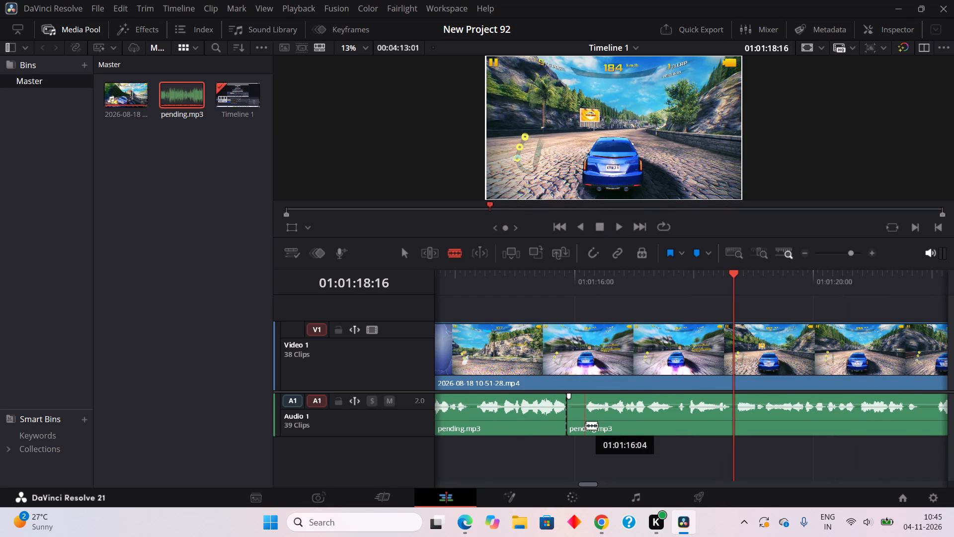
{"action": "left_click", "coordinate": [586, 425]}
{"action": "right_click", "coordinate": [579, 421]}
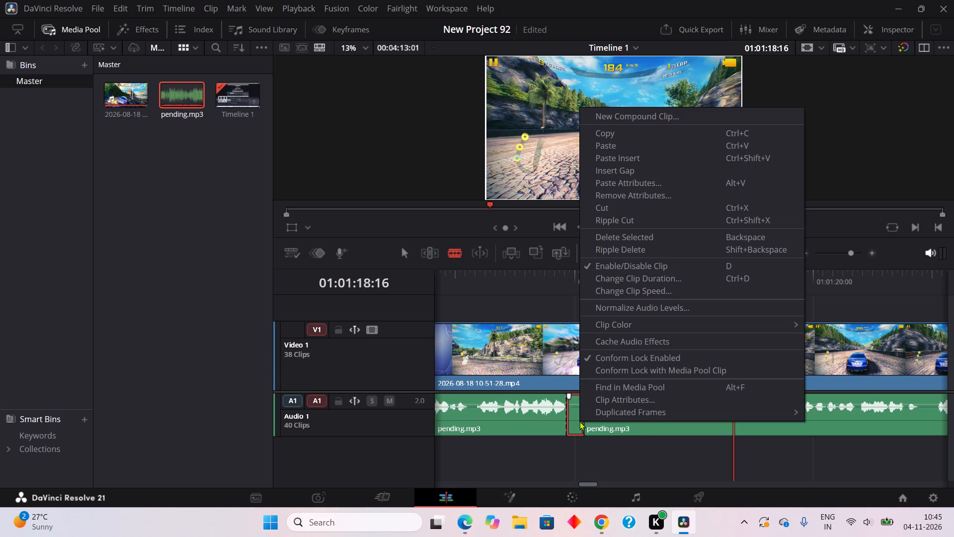
{"action": "left_click", "coordinate": [639, 216]}
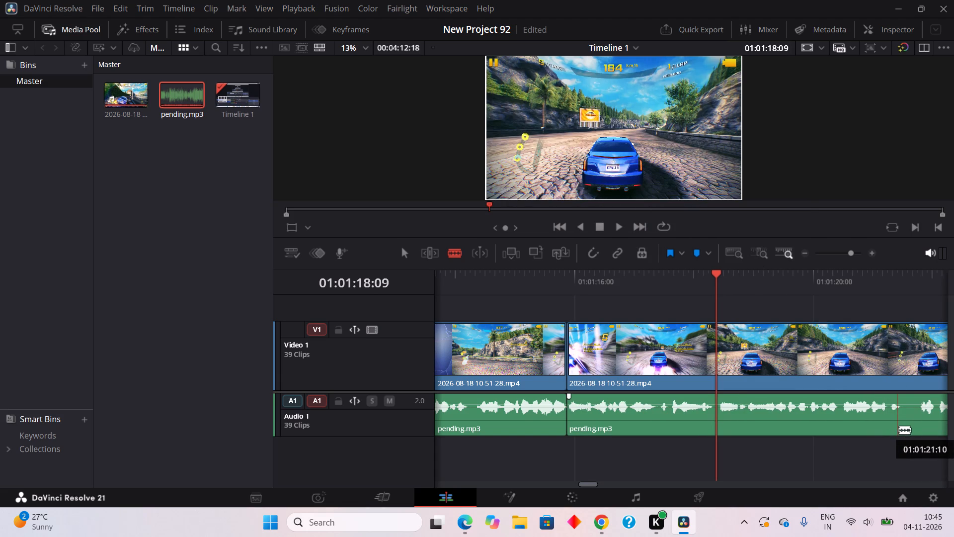
{"action": "left_click_drag", "start_coordinate": [901, 430], "coordinate": [923, 432]}
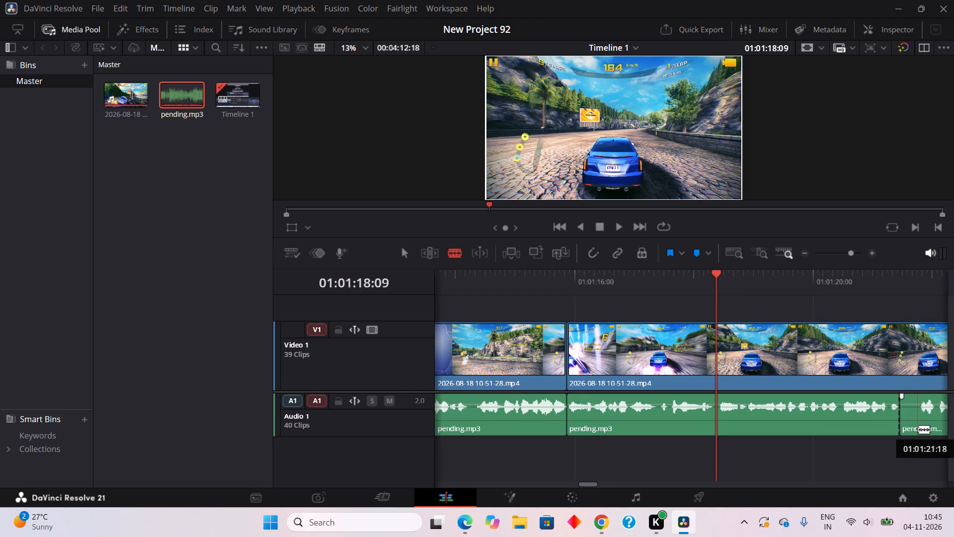
{"action": "left_click", "coordinate": [918, 429]}
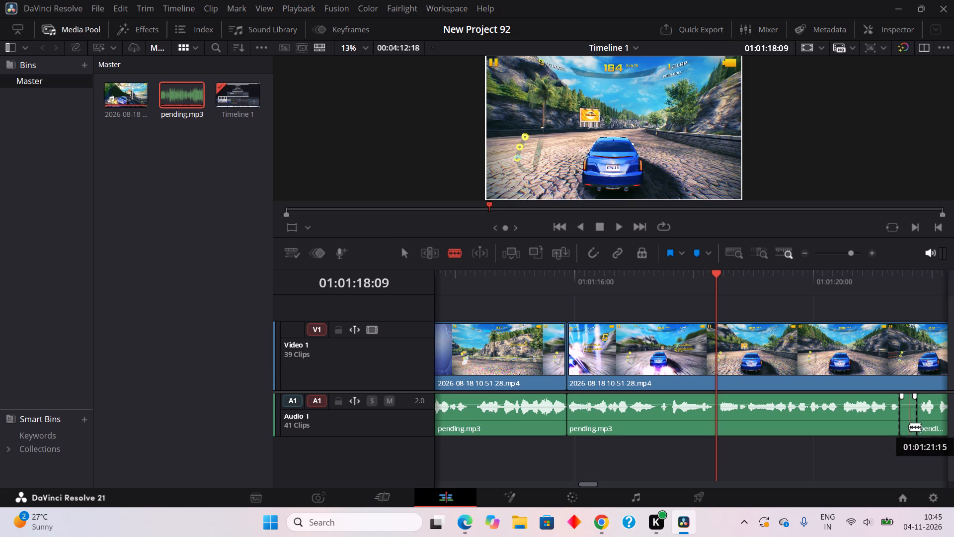
{"action": "right_click", "coordinate": [906, 425]}
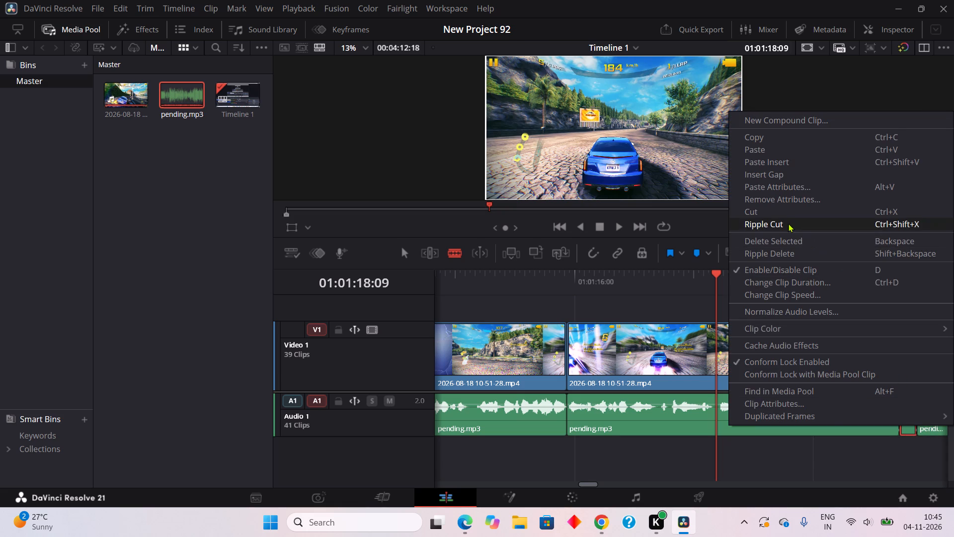
{"action": "left_click", "coordinate": [787, 221]}
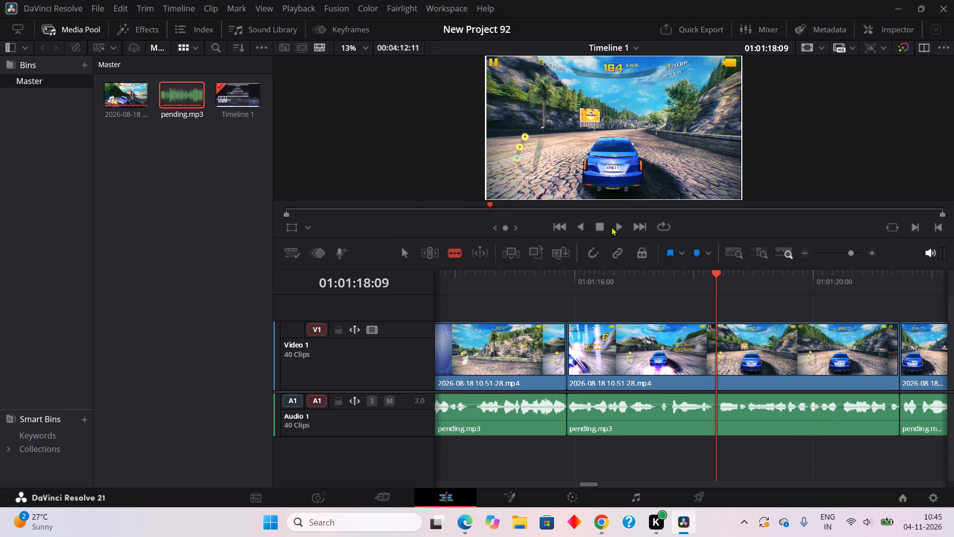
Play on to about 01:01:29:12 and blade pending.mp3 at both ends of the pauses at about 01:01:23:17, 01:01:27:21 and 01:01:29:04.
{"action": "left_click", "coordinate": [616, 227]}
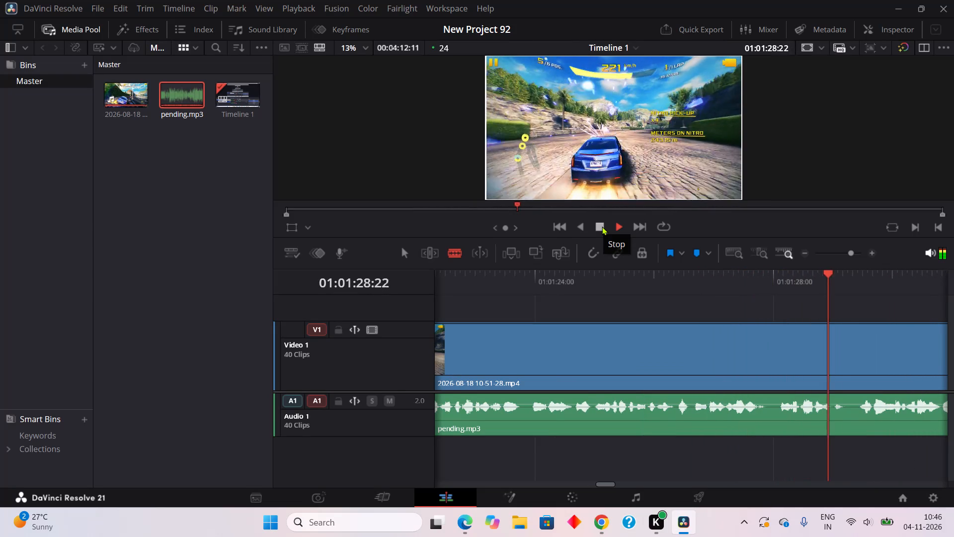
{"action": "left_click", "coordinate": [602, 226]}
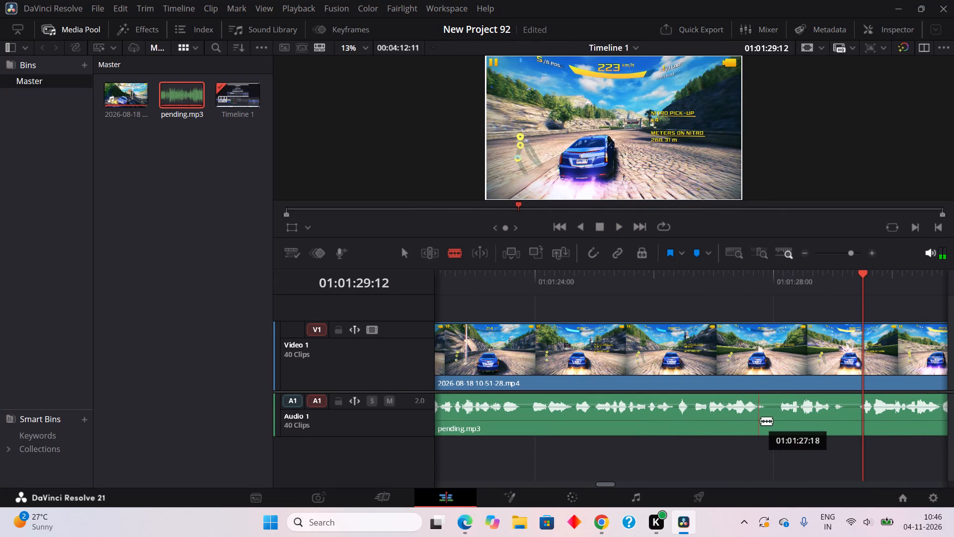
{"action": "left_click", "coordinate": [767, 423]}
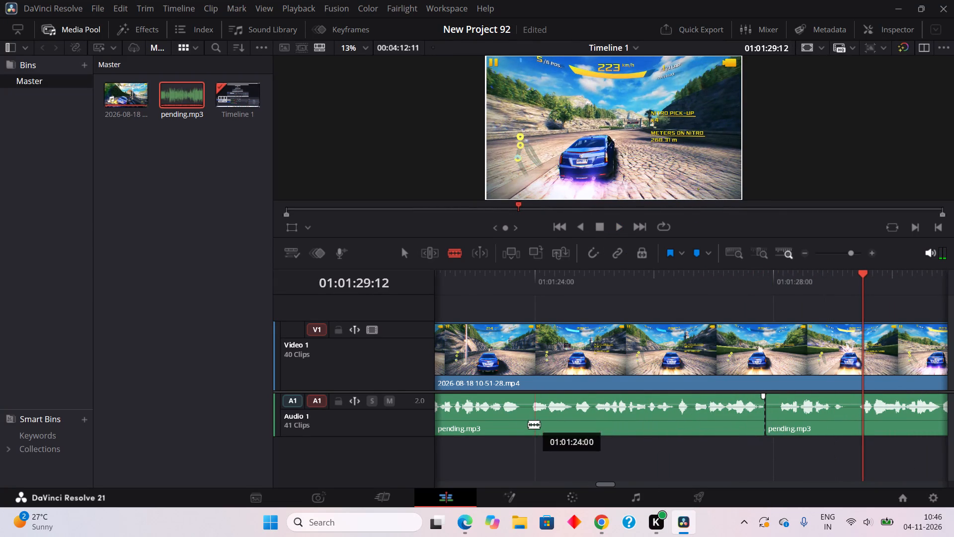
{"action": "left_click", "coordinate": [519, 427]}
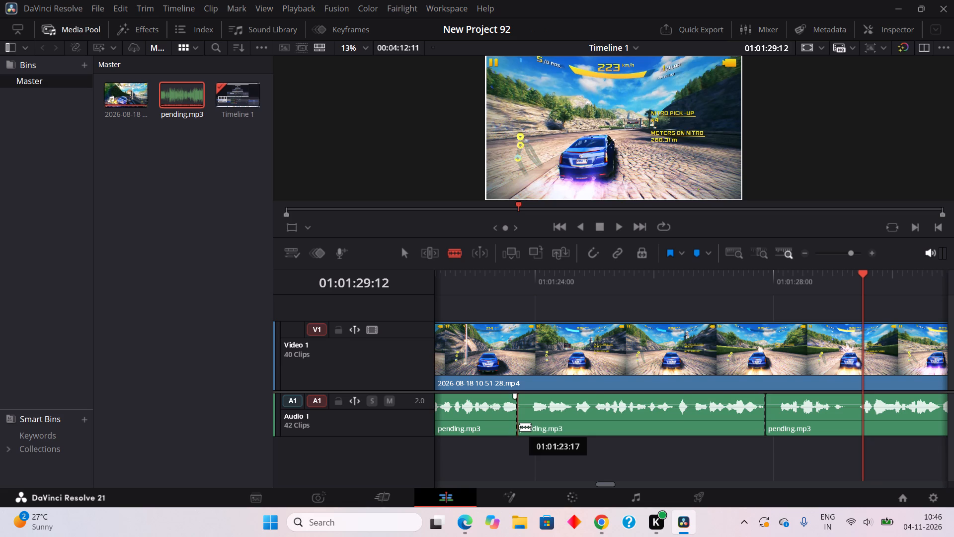
{"action": "left_click", "coordinate": [534, 429]}
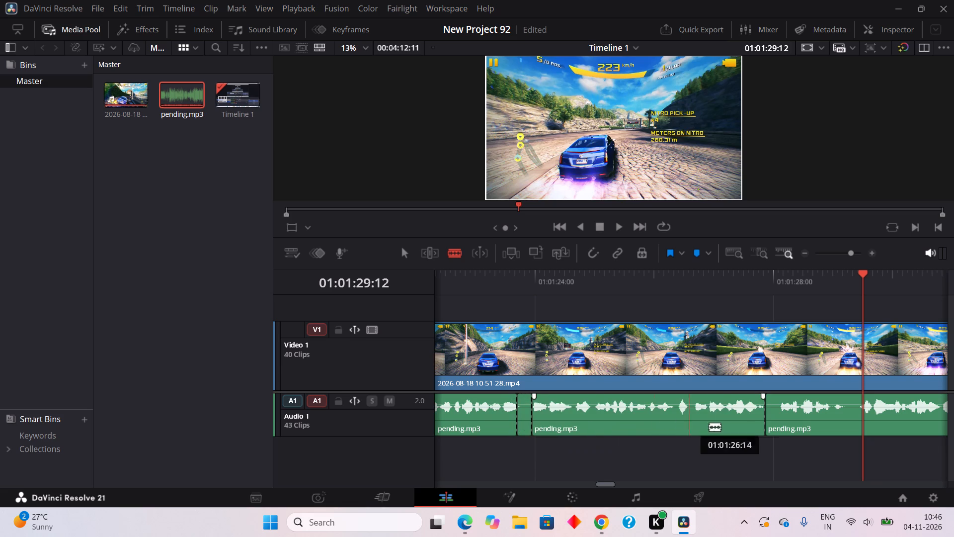
{"action": "left_click", "coordinate": [781, 432]}
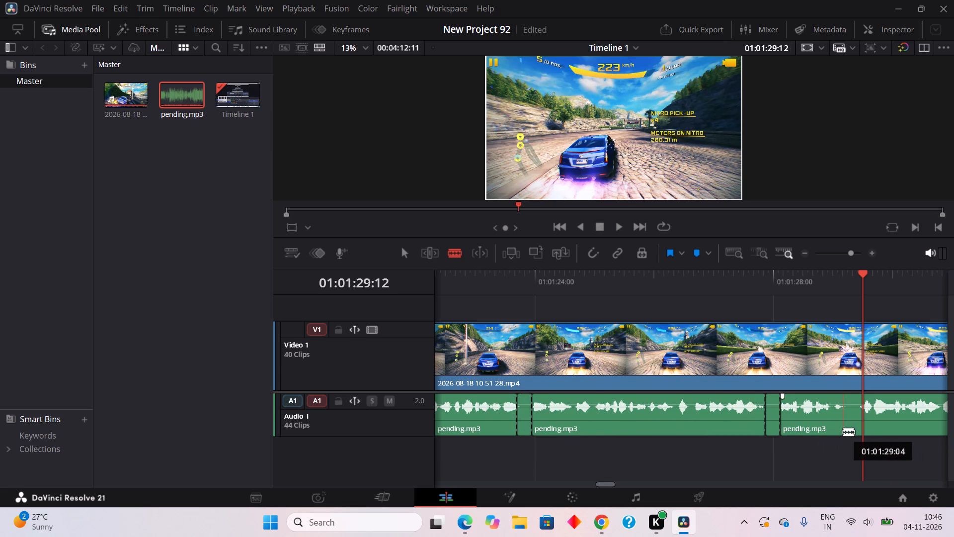
{"action": "left_click_drag", "start_coordinate": [843, 432], "coordinate": [861, 432]}
{"action": "left_click", "coordinate": [861, 432]}
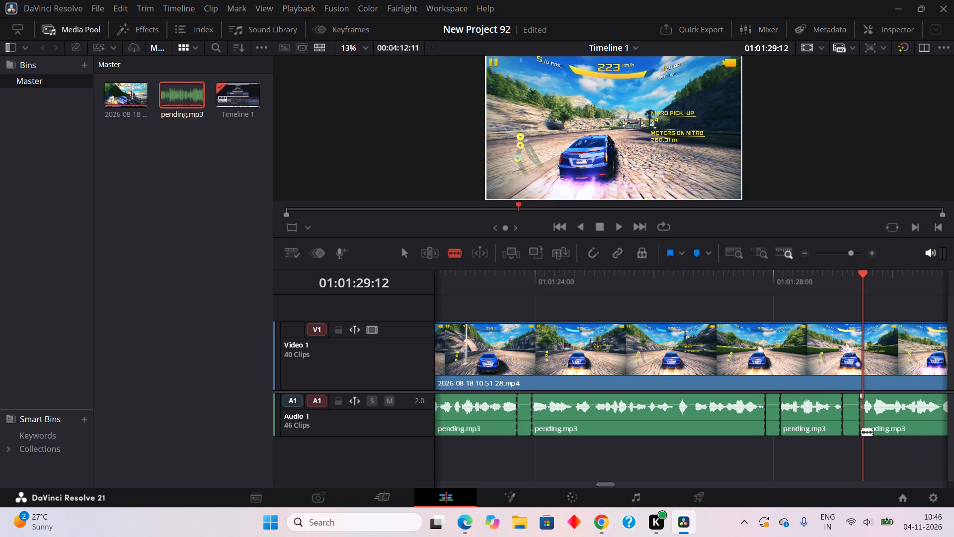
Ripple Cut the three short pending.mp3 pause clips, working backwards from about 01:01:29:04 through 01:01:27:21 to 01:01:23:17.
{"action": "right_click", "coordinate": [853, 426]}
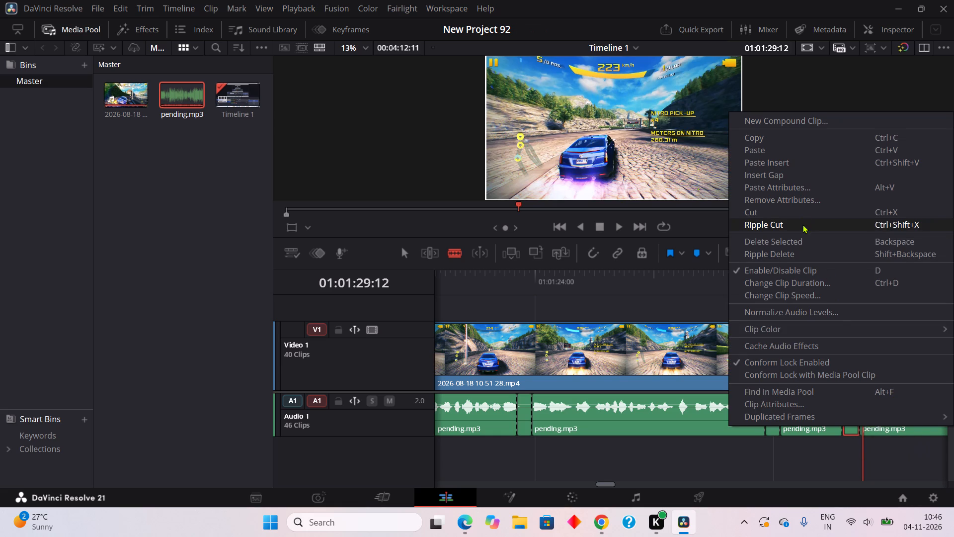
{"action": "left_click", "coordinate": [803, 226]}
{"action": "right_click", "coordinate": [775, 406]}
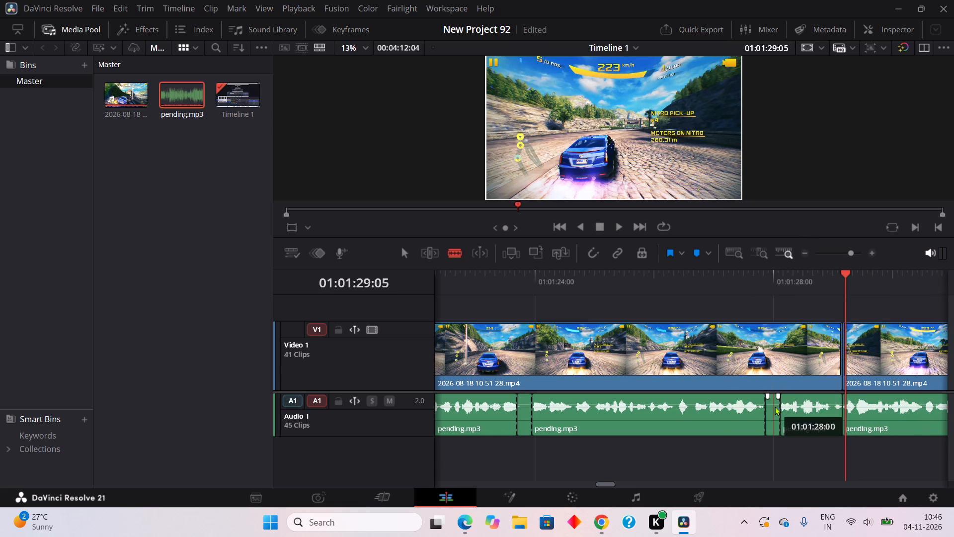
{"action": "left_click", "coordinate": [761, 207]}
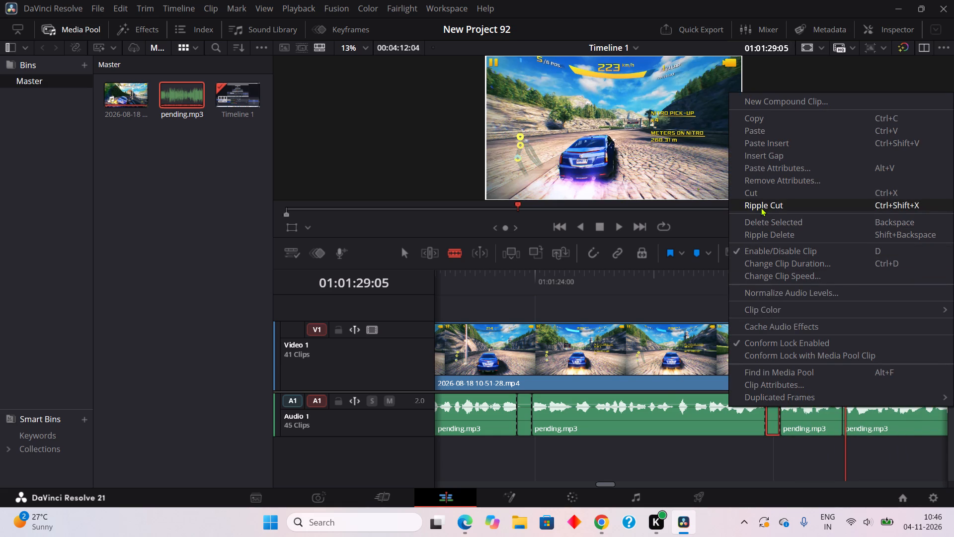
{"action": "right_click", "coordinate": [528, 410]}
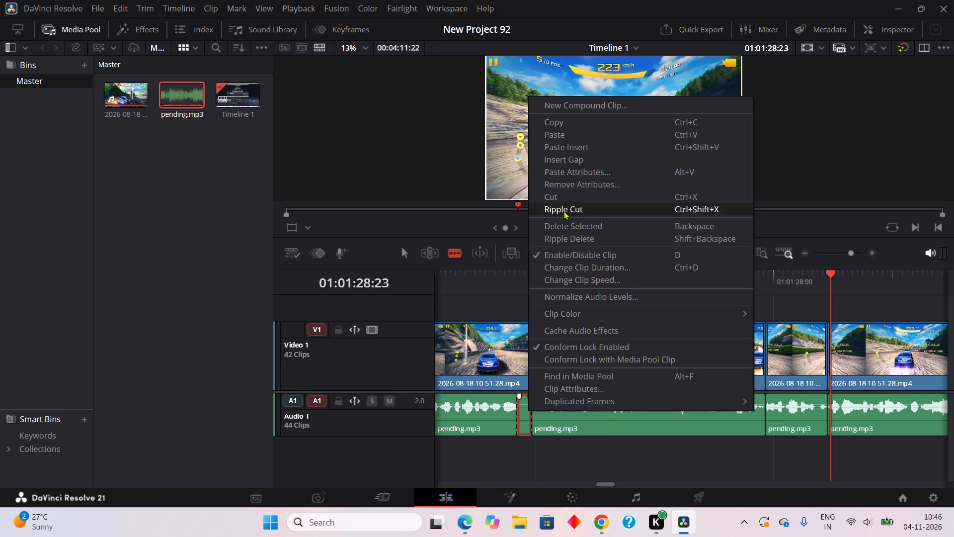
{"action": "left_click", "coordinate": [563, 211]}
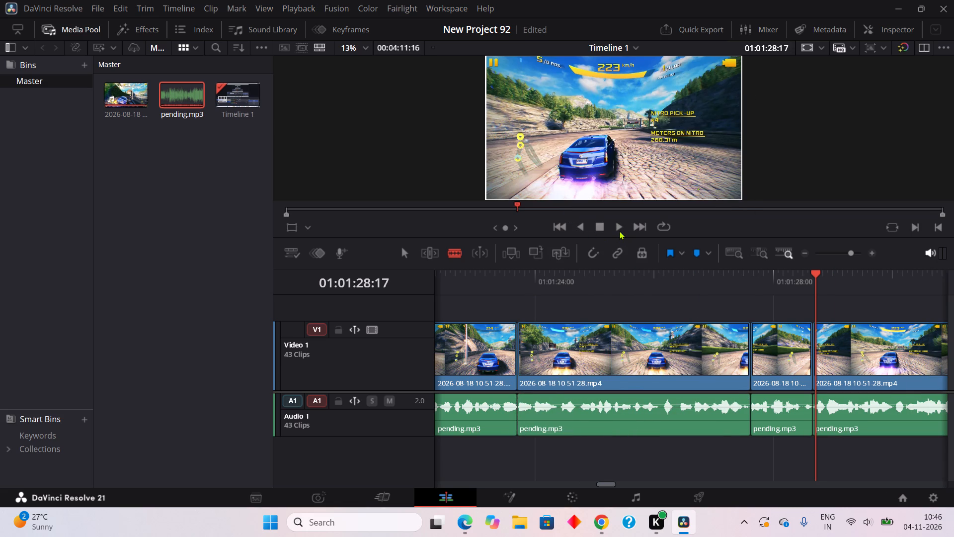
Play past the end of pending.mp3, blade the video at about 01:01:32:05 and Ripple Cut the leftover footage after it.
{"action": "left_click", "coordinate": [619, 231]}
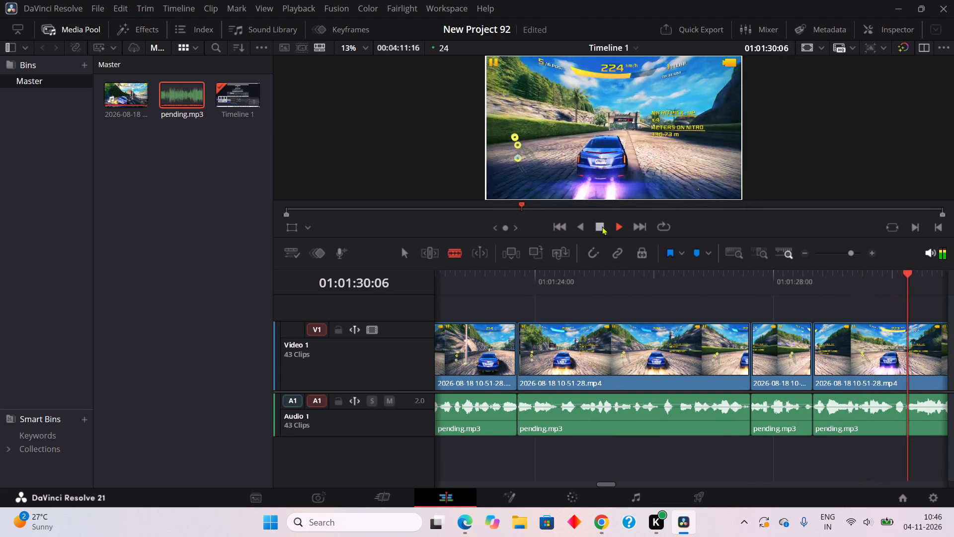
{"action": "left_click", "coordinate": [602, 226]}
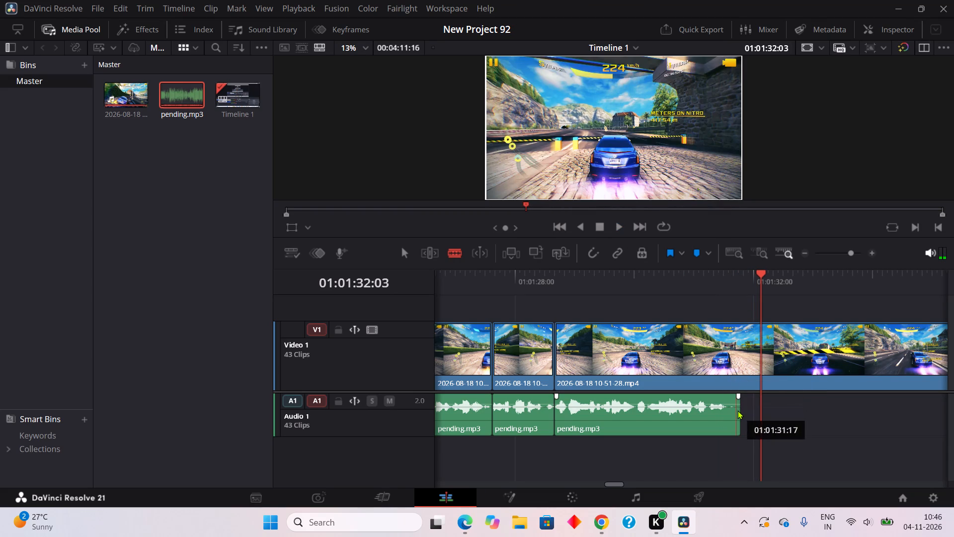
{"action": "left_click", "coordinate": [766, 384]}
{"action": "right_click", "coordinate": [784, 379]}
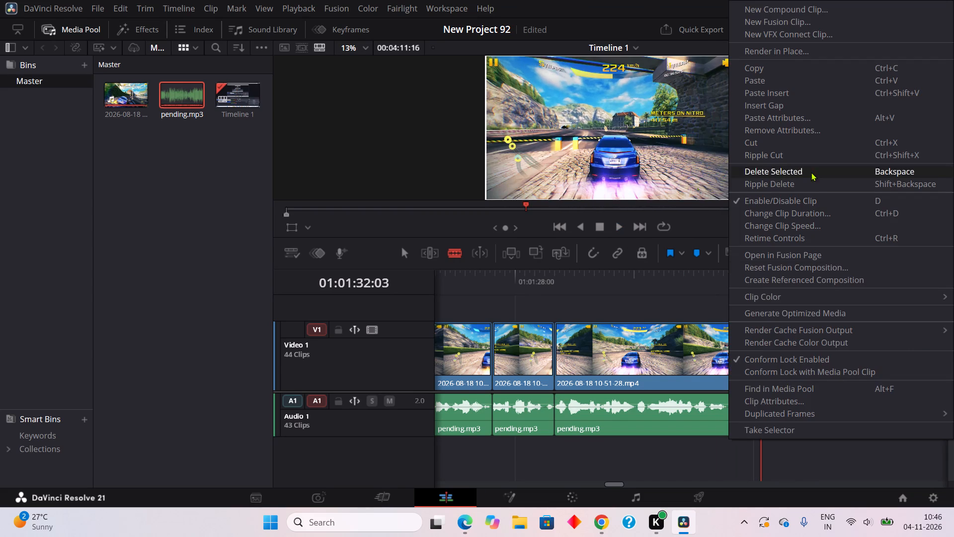
{"action": "left_click", "coordinate": [799, 159]}
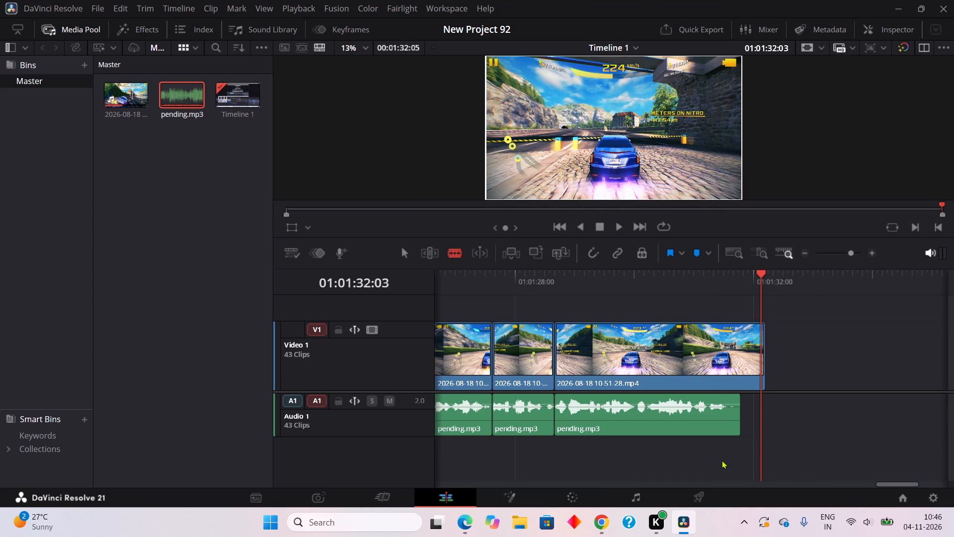
Open the Deliver page and set the export destination to the E: drive with the file name website.
{"action": "left_click", "coordinate": [703, 490]}
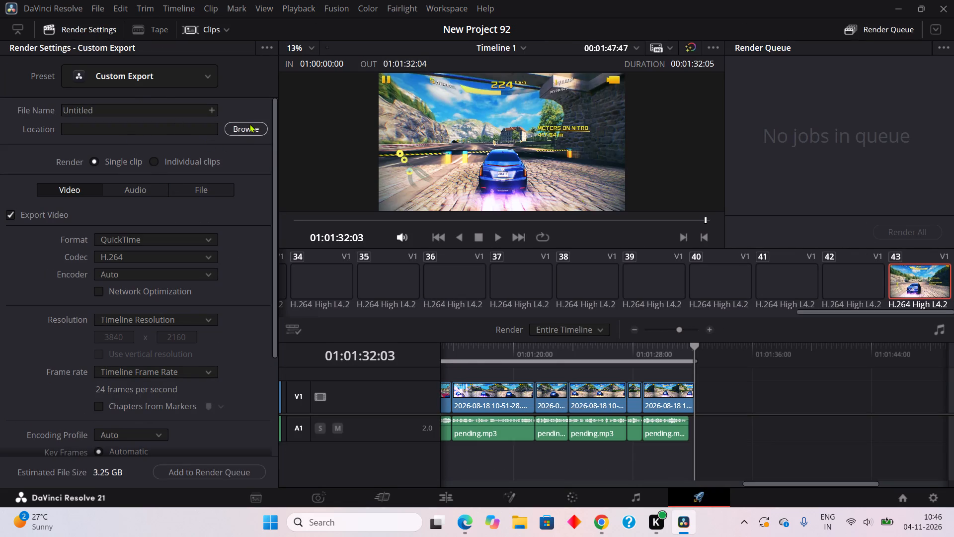
{"action": "left_click", "coordinate": [249, 124]}
{"action": "key", "text": "BackSpace"}
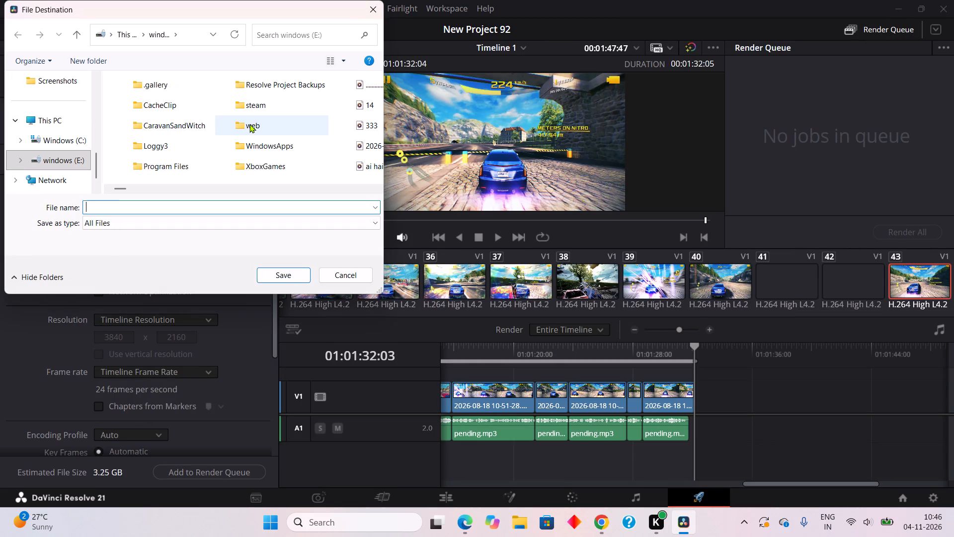
{"action": "type", "text": "websie"}
{"action": "key", "text": "BackSpace"}
{"action": "type", "text": "te"}
{"action": "key", "text": "Return"}
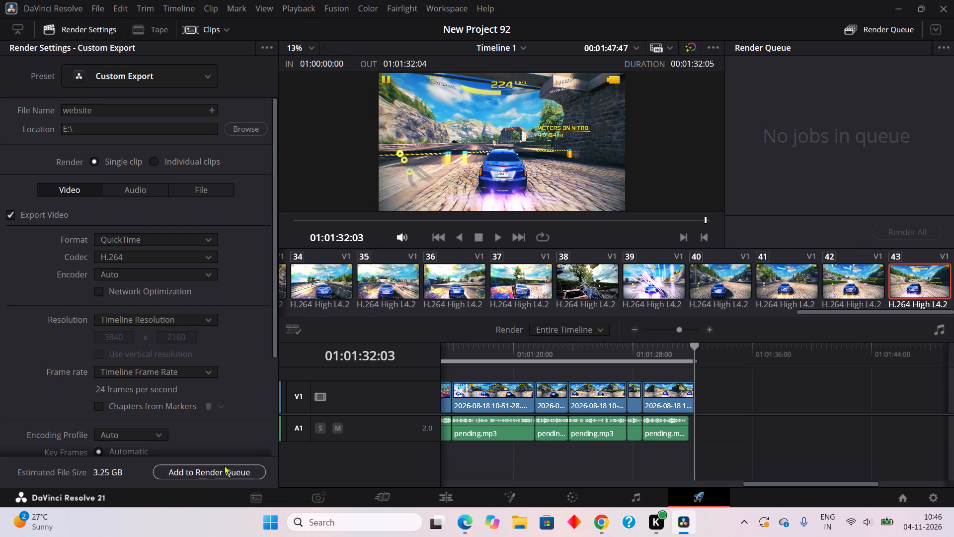
Add the website export to the render queue and start rendering all queued jobs.
{"action": "left_click", "coordinate": [224, 465]}
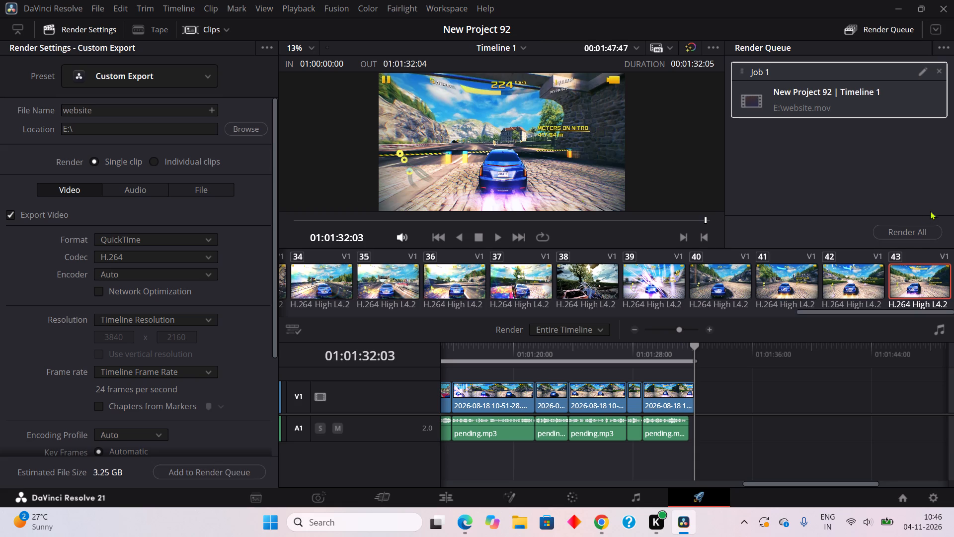
{"action": "left_click", "coordinate": [913, 232]}
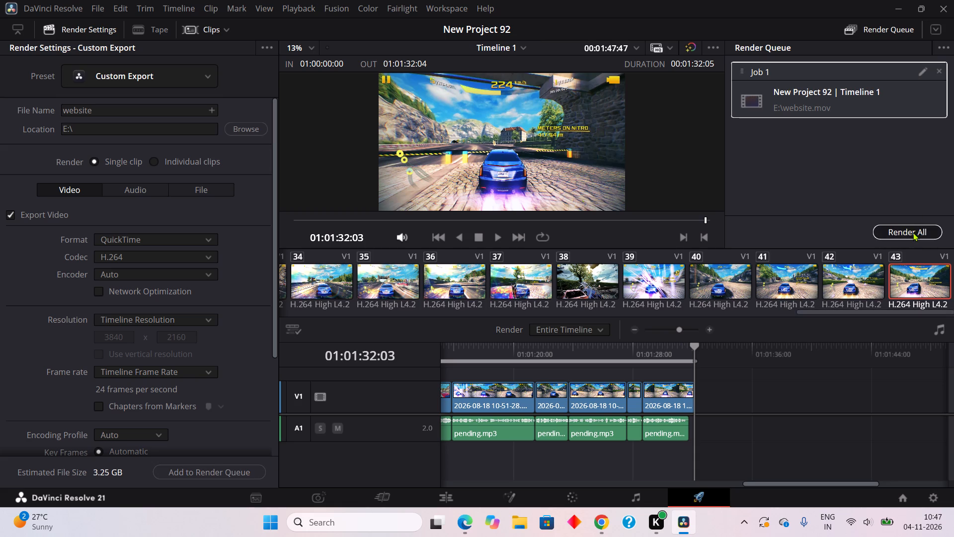